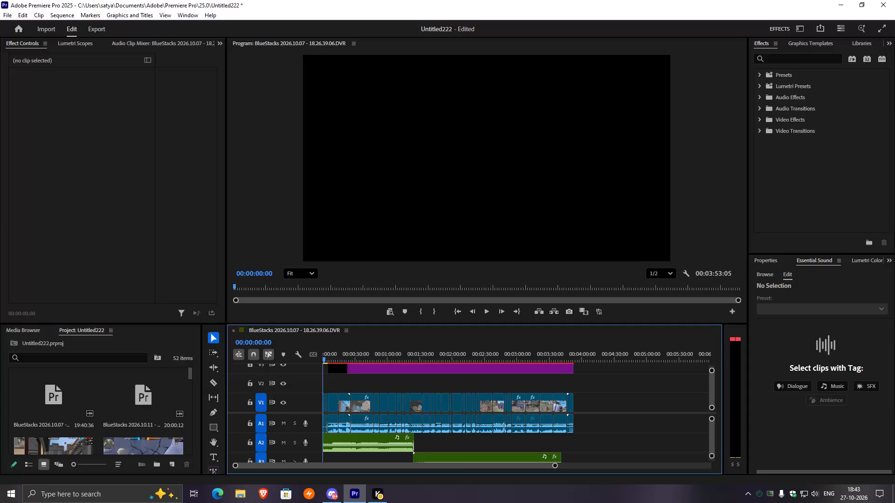
# Close the video editor with the Untitled222 project open.
pyautogui.click(72, 160)
pyautogui.click(7, 16)
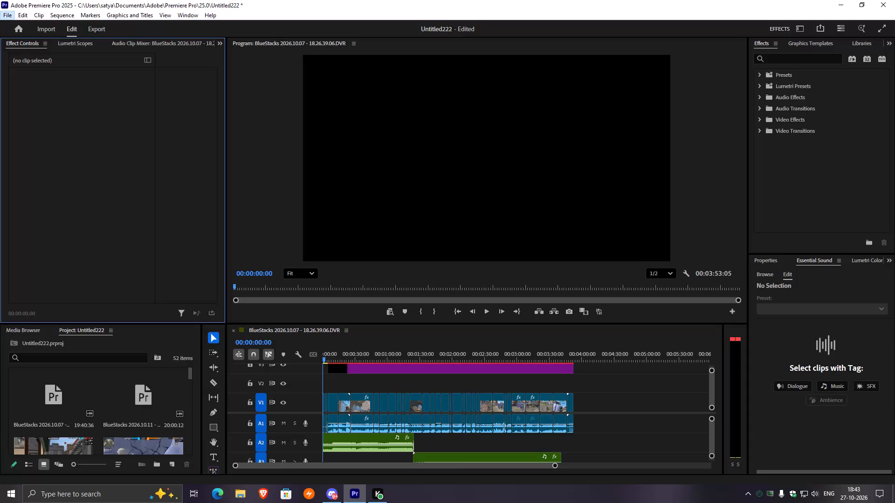
pyautogui.click(894, 0)
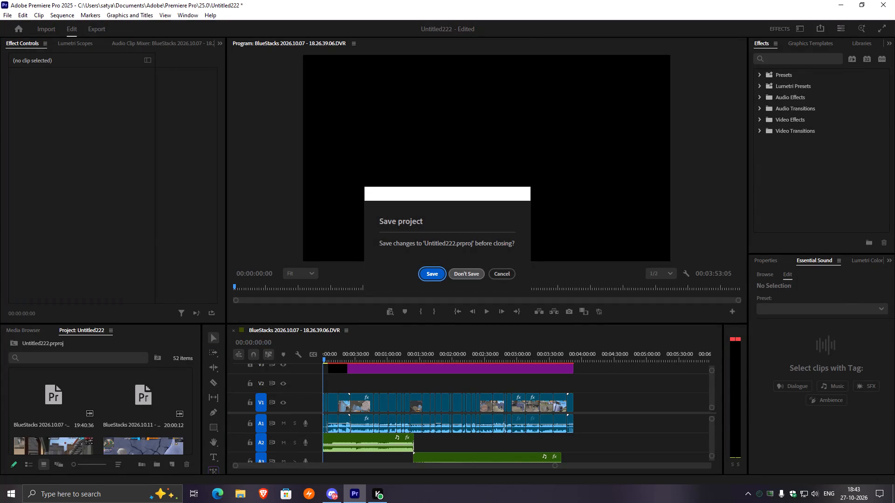
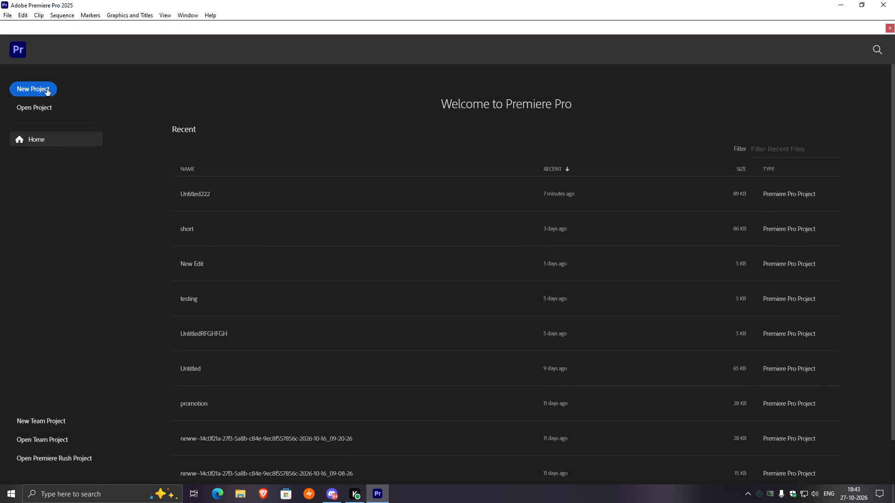
# Open the recent project named short.
pyautogui.click(227, 235)
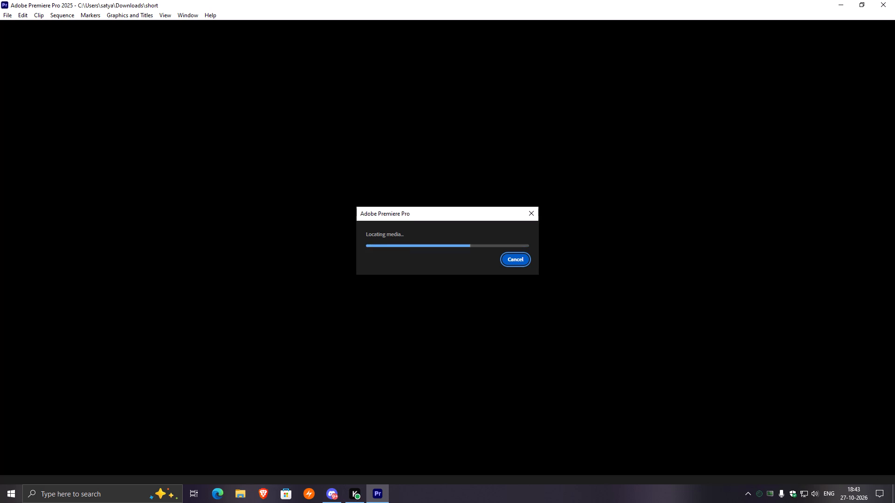
pyautogui.click(647, 343)
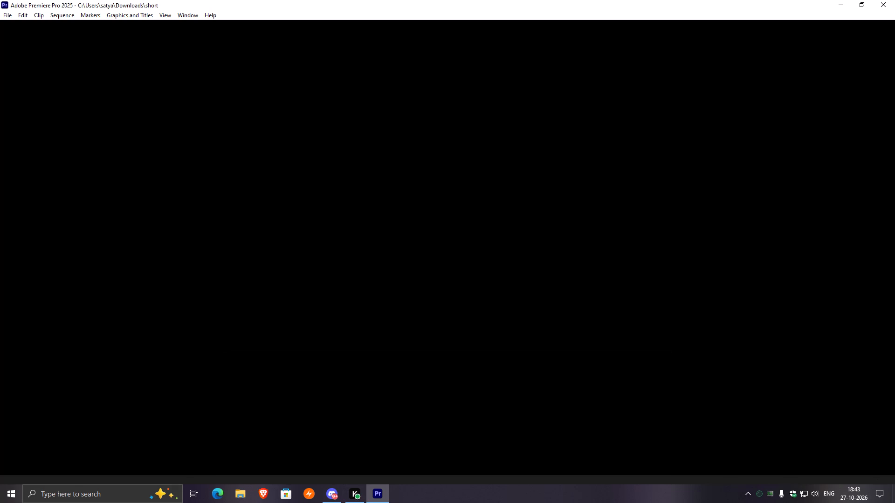
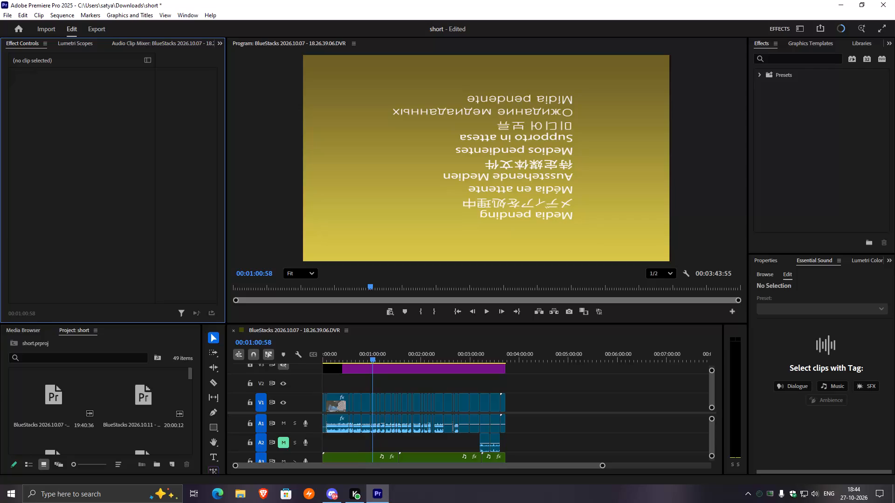
# Scrub through the first part of the BlueStacks sequence, from its start to about 00:01:22, to review the footage.
pyautogui.click(505, 353)
pyautogui.moveTo(374, 359); pyautogui.dragTo(351, 352)
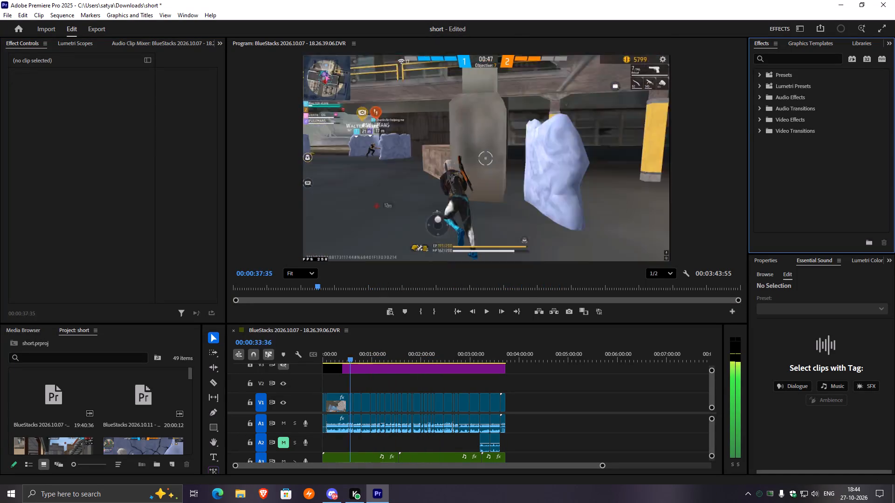
pyautogui.moveTo(351, 352); pyautogui.dragTo(296, 352)
pyautogui.click(286, 367)
pyautogui.moveTo(322, 355); pyautogui.dragTo(359, 362)
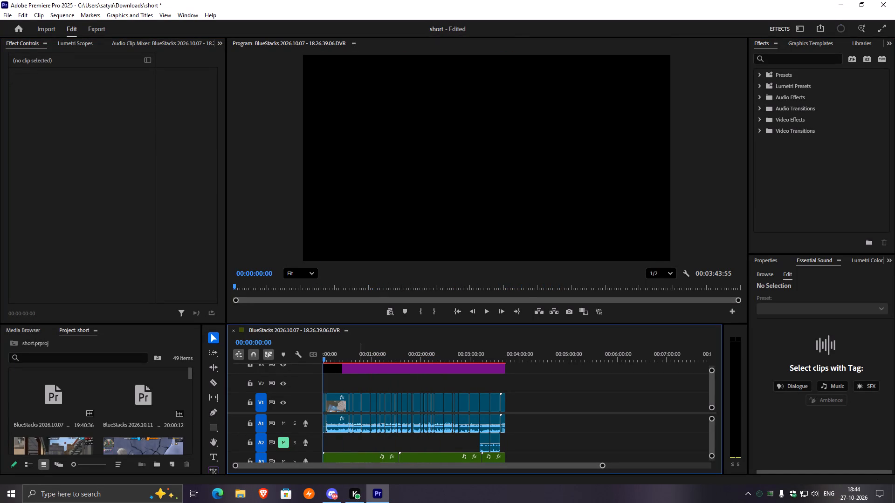
pyautogui.click(359, 362)
pyautogui.moveTo(360, 355); pyautogui.dragTo(391, 362)
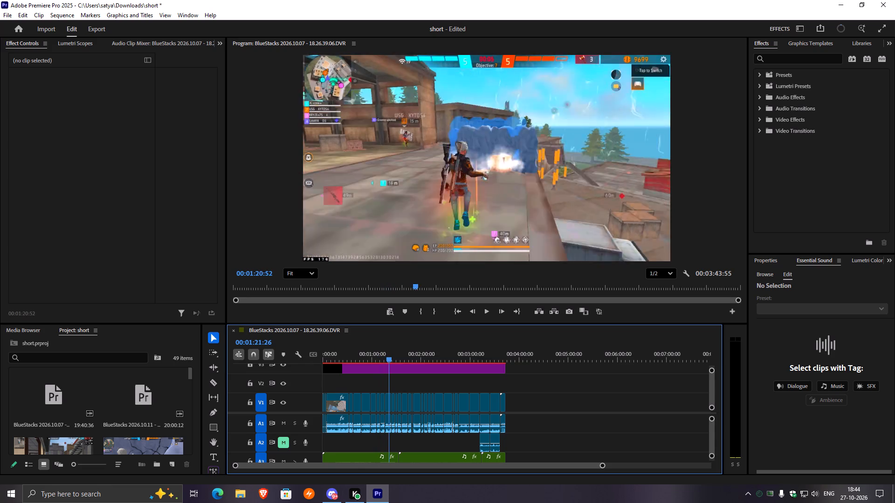
pyautogui.moveTo(391, 362); pyautogui.dragTo(392, 362)
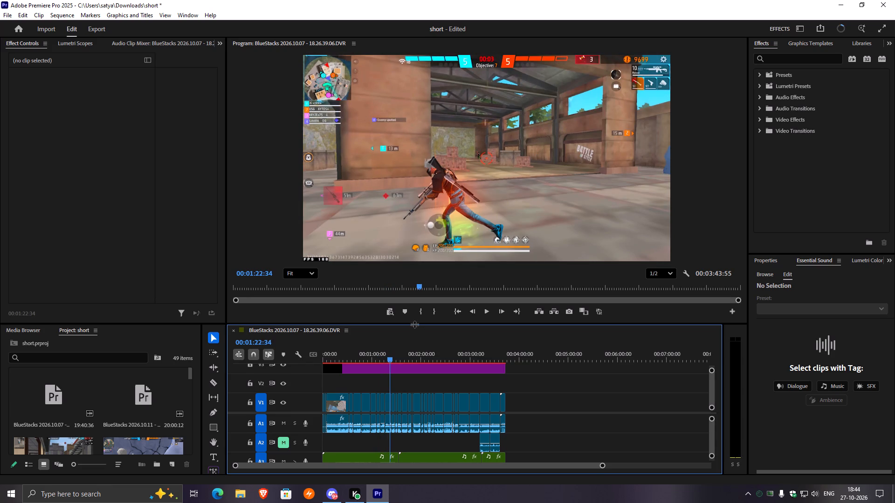
# Enlarge the timeline area in height so that all video and audio tracks fit in view.
pyautogui.moveTo(414, 324); pyautogui.dragTo(444, 249)
# Review the opening seconds and trim the start of the Adjustment Layer on V3 to near the start of the first V1 clip.
pyautogui.moveTo(387, 280); pyautogui.dragTo(319, 284)
pyautogui.press('space')
pyautogui.moveTo(325, 285); pyautogui.dragTo(330, 285)
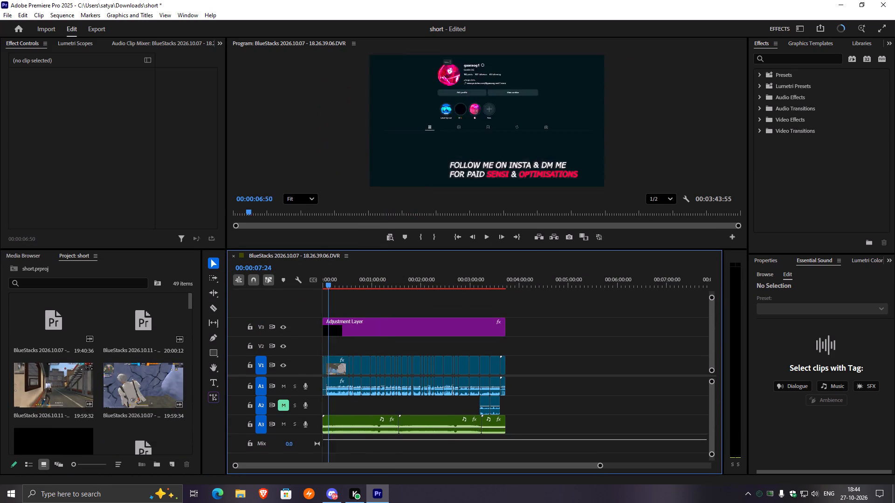
pyautogui.moveTo(330, 285); pyautogui.dragTo(336, 287)
pyautogui.click(335, 327)
pyautogui.click(324, 326)
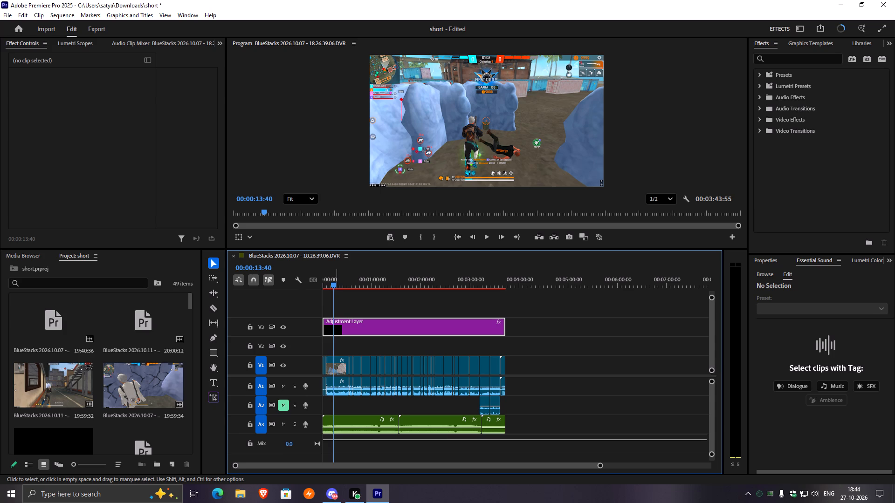
pyautogui.moveTo(323, 322); pyautogui.dragTo(327, 323)
# Scrub through the sequence to its end to check the footage, and return the playhead to 00:00:00:00.
pyautogui.moveTo(333, 272); pyautogui.dragTo(355, 280)
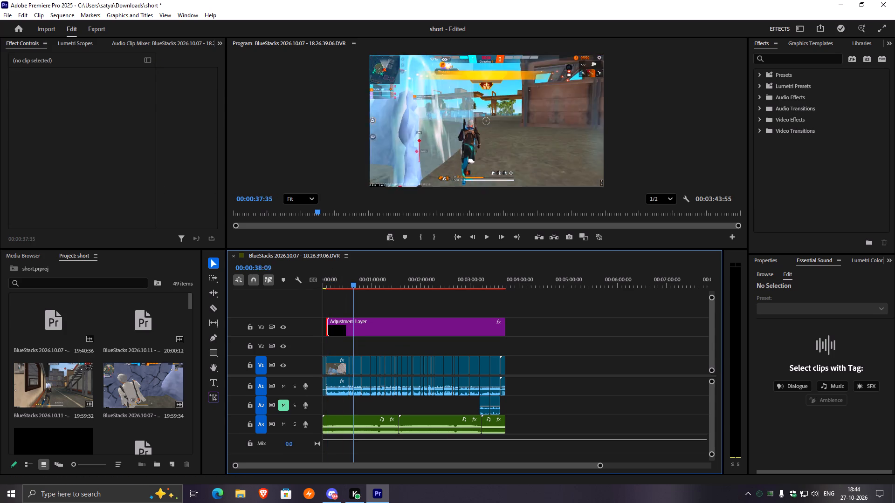
pyautogui.moveTo(355, 280); pyautogui.dragTo(390, 294)
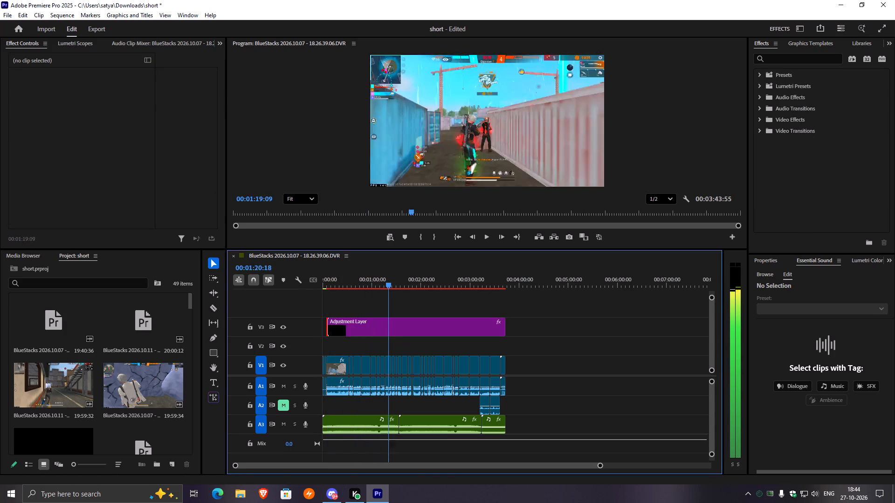
pyautogui.moveTo(390, 294); pyautogui.dragTo(512, 295)
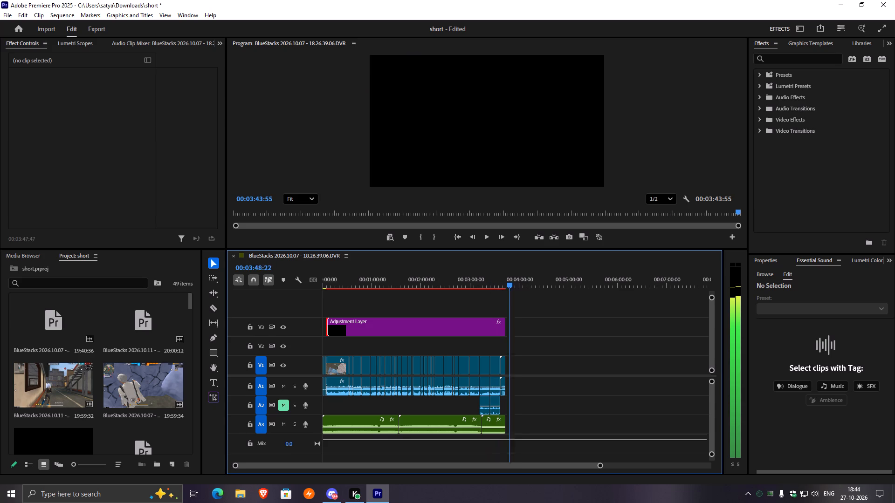
pyautogui.moveTo(512, 295); pyautogui.dragTo(304, 297)
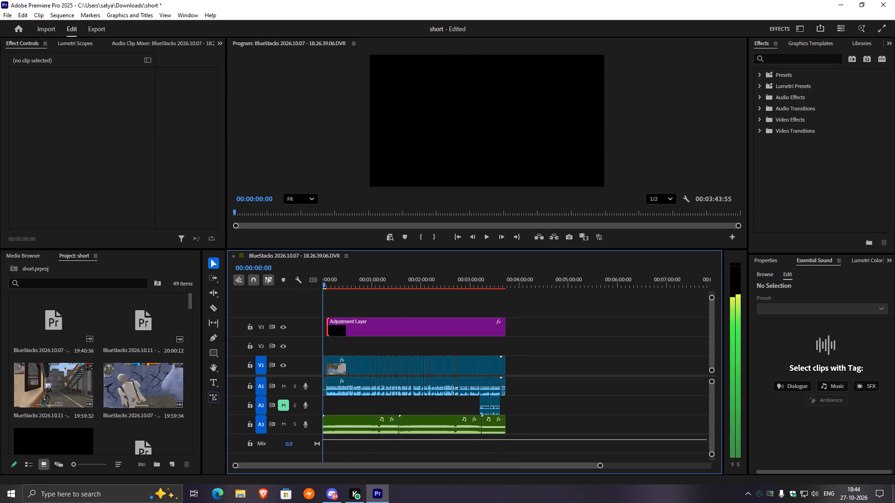
pyautogui.moveTo(304, 297); pyautogui.dragTo(263, 294)
# Close Premiere Pro with the short project open.
pyautogui.click(894, 0)
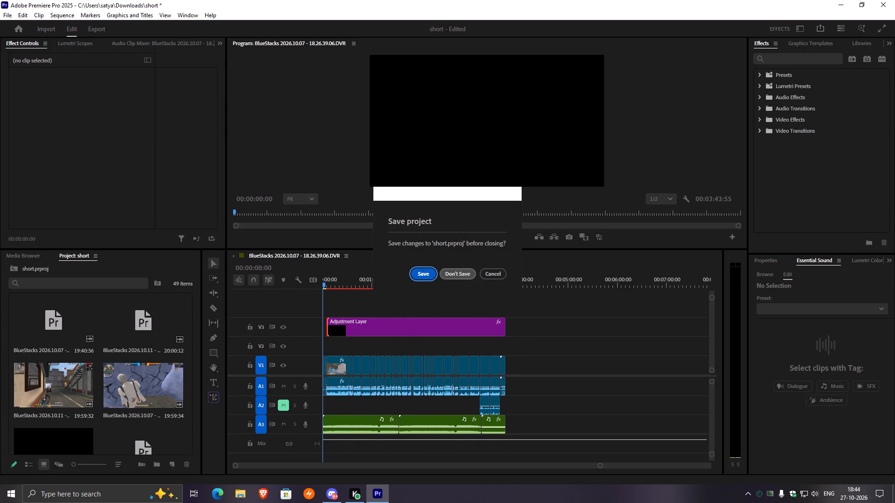
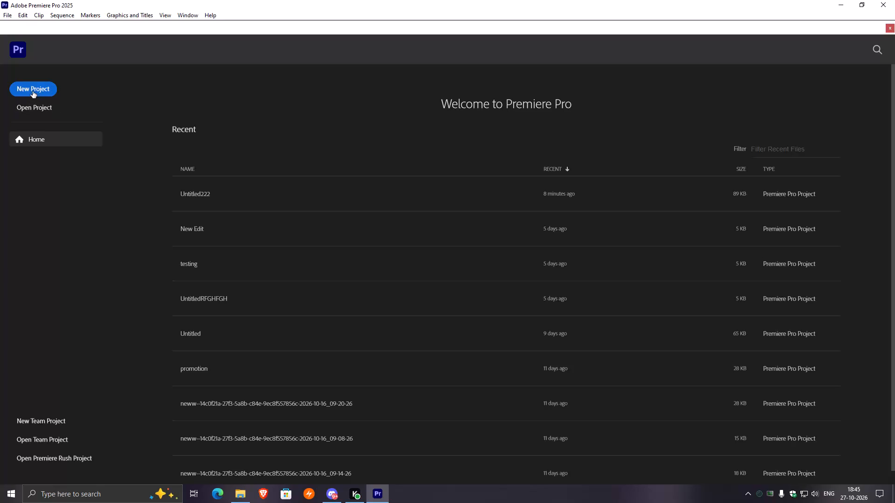
# Create a new project named "new video in short" and switch to its Edit workspace without importing sample media.
pyautogui.click(26, 105)
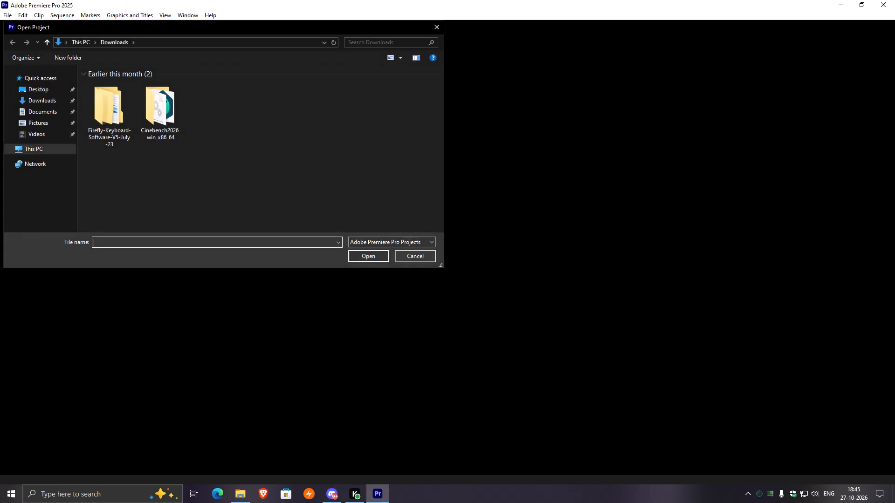
pyautogui.click(413, 256)
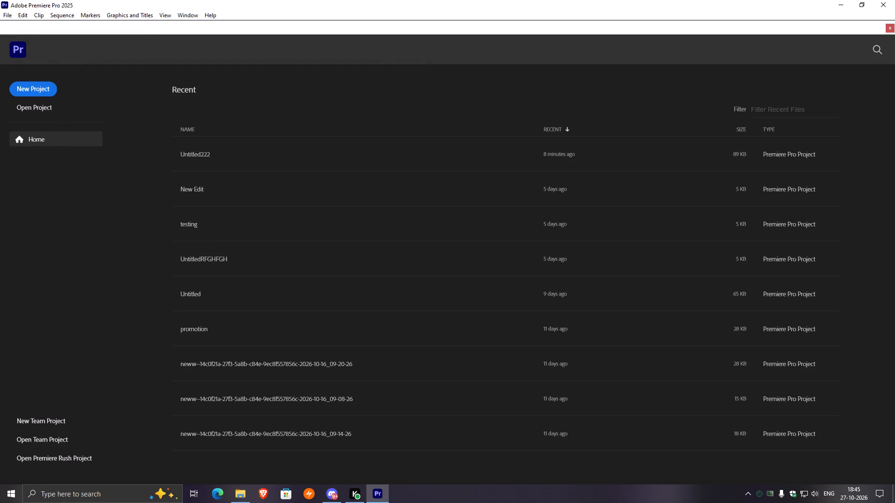
pyautogui.click(41, 92)
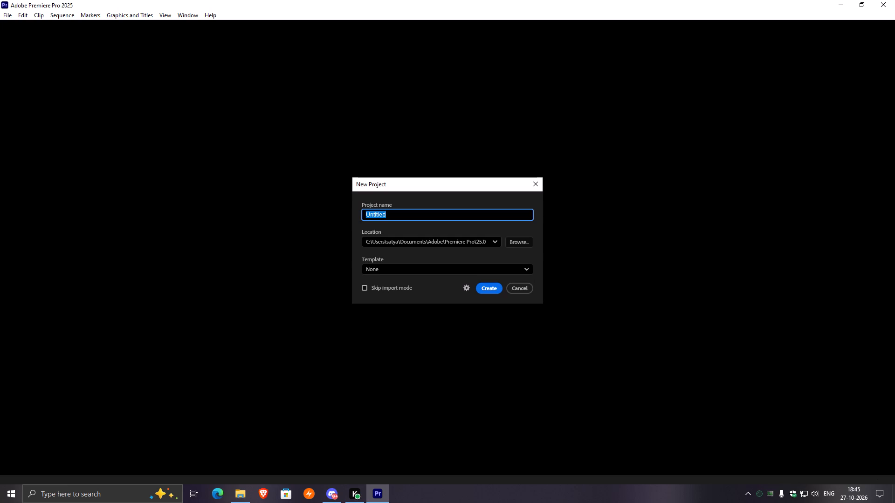
pyautogui.write('new')
pyautogui.press('space')
pyautogui.write('video in short')
pyautogui.click(488, 284)
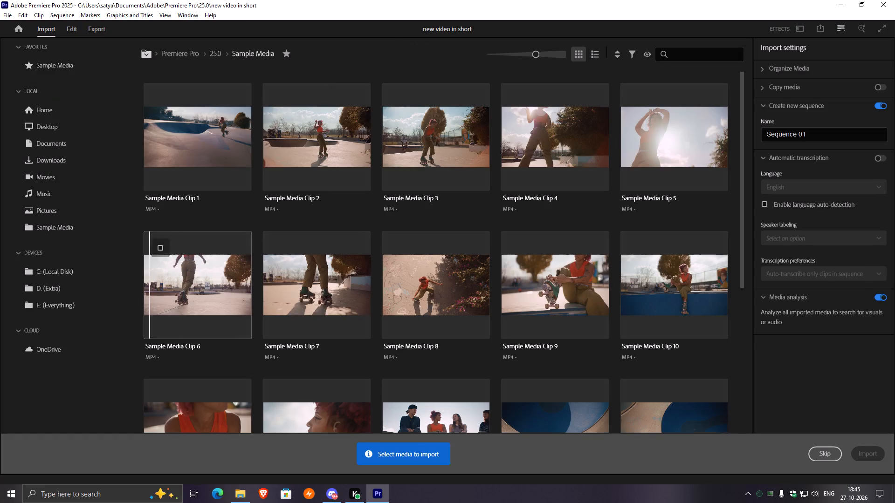
pyautogui.click(73, 34)
pyautogui.rightClick(71, 150)
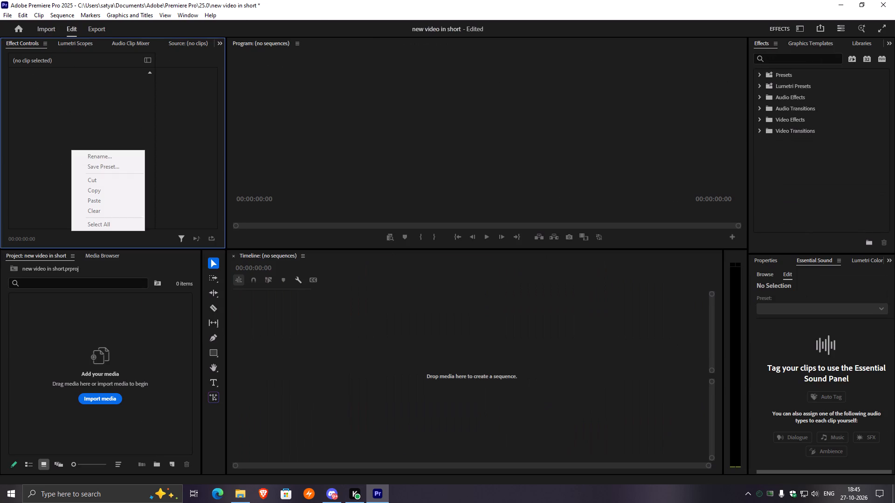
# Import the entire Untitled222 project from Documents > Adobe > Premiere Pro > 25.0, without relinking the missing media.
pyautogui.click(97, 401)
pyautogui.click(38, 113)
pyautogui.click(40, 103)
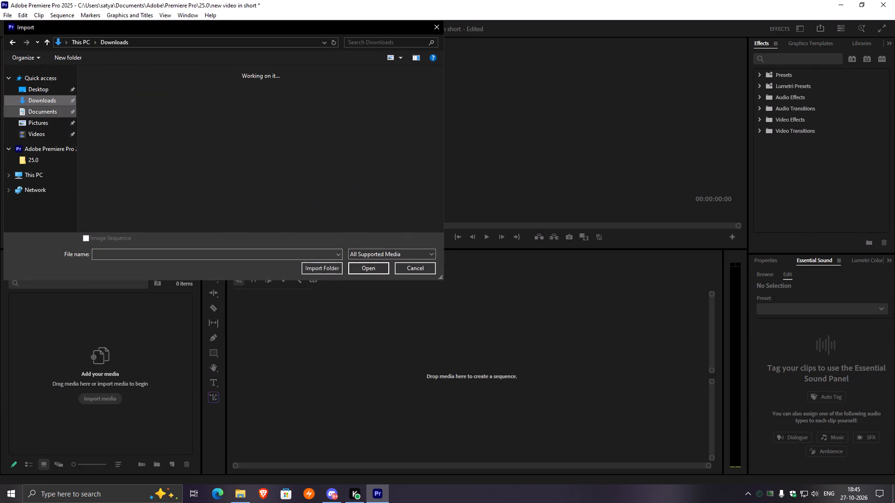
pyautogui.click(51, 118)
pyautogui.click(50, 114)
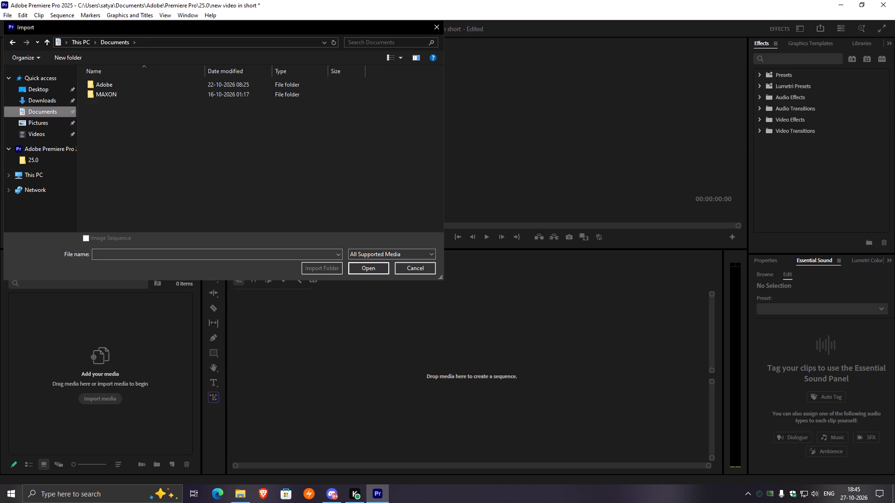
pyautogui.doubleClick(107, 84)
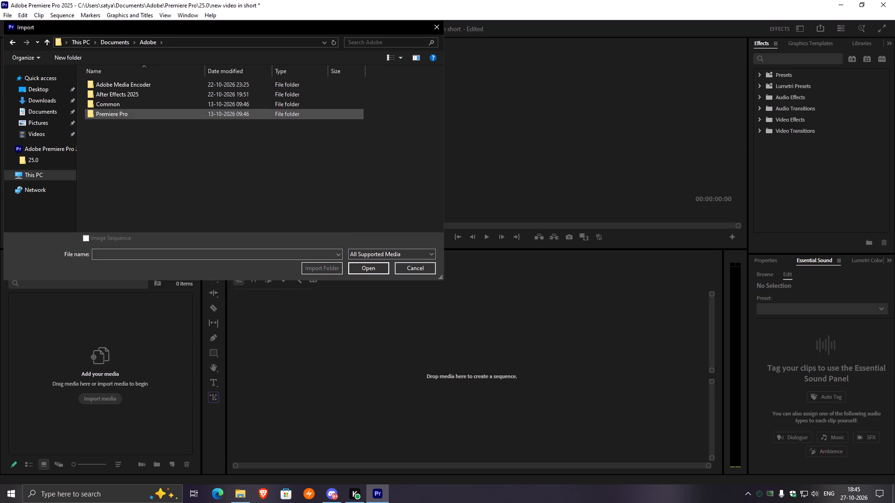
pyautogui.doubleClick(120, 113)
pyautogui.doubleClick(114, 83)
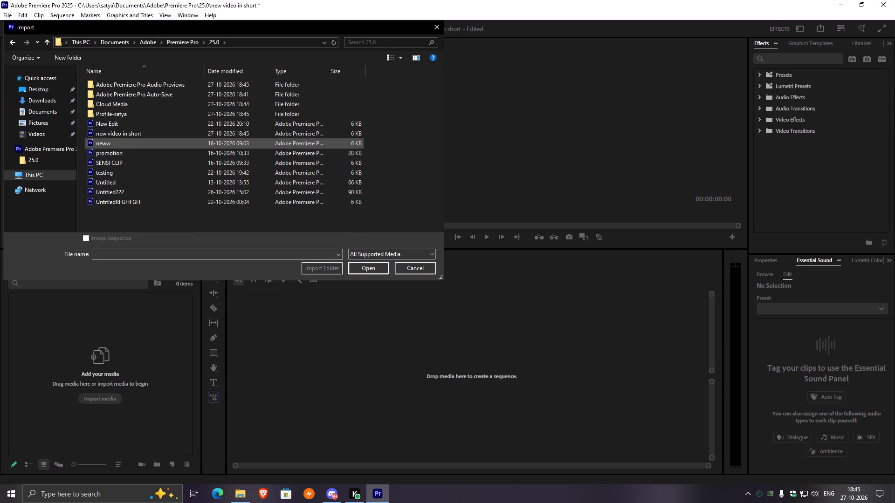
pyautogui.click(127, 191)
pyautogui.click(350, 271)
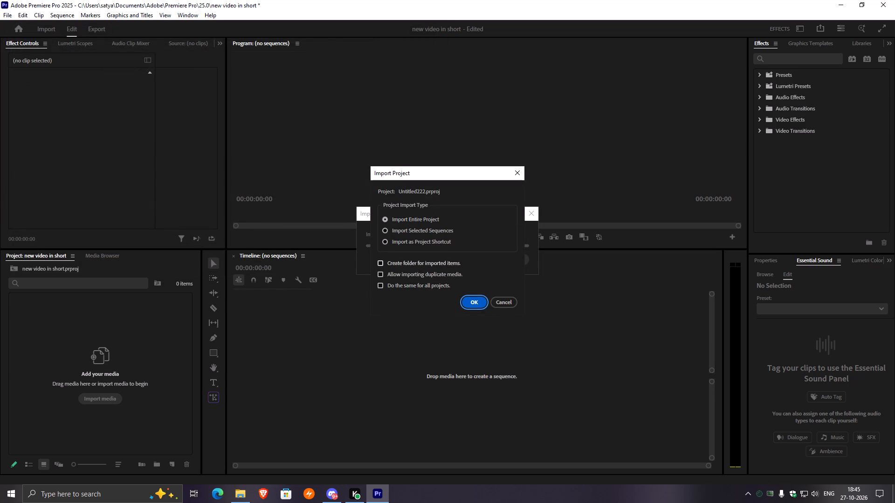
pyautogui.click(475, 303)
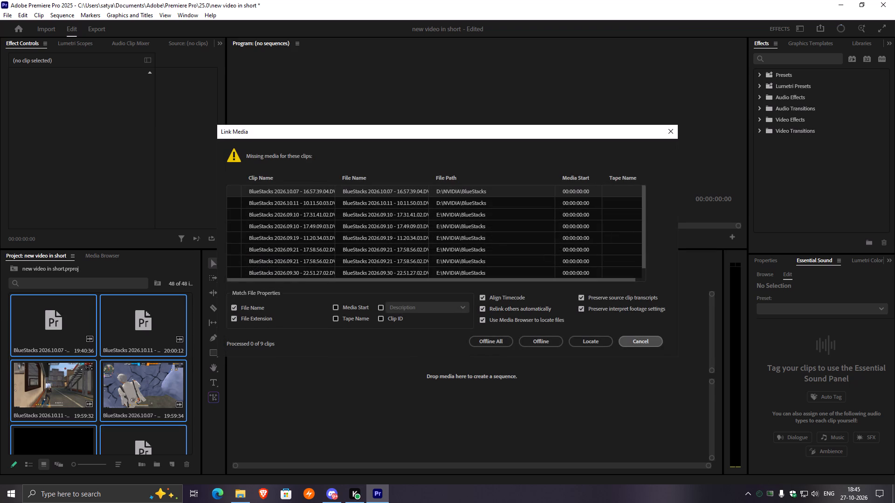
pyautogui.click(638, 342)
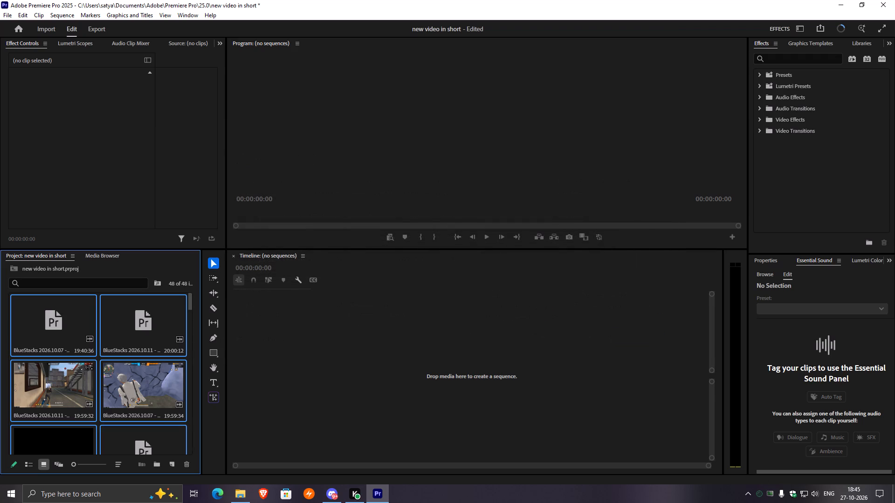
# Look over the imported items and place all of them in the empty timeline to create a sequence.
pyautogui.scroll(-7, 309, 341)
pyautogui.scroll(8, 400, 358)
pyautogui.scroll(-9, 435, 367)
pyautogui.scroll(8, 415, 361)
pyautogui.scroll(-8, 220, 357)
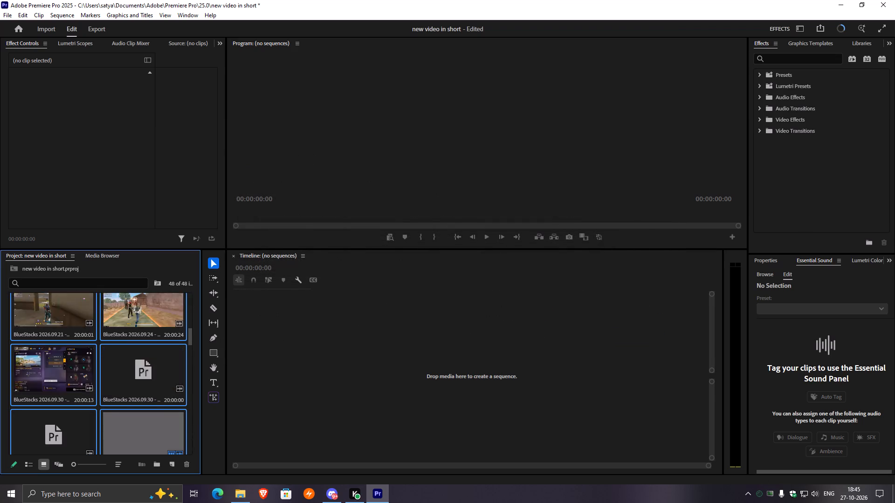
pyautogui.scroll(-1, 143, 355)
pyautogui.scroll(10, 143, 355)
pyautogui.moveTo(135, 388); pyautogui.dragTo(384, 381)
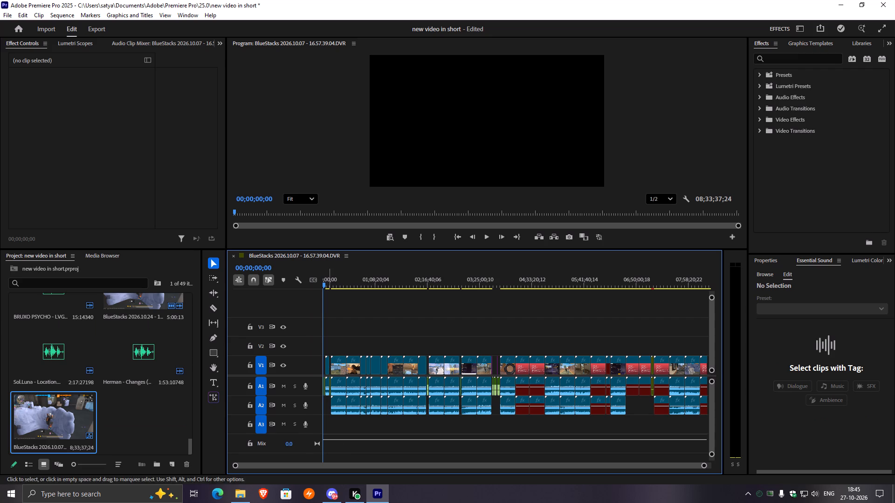
# Fit the whole new sequence in the timeline, scrub through its first part and play it briefly from about 01;11;30.
pyautogui.scroll(-7, 572, 310)
pyautogui.scroll(8, 576, 310)
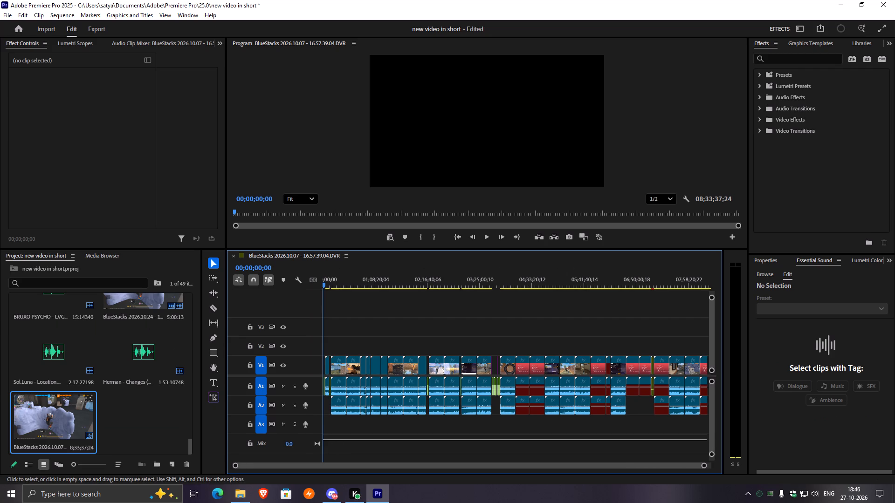
pyautogui.moveTo(706, 466); pyautogui.dragTo(755, 451)
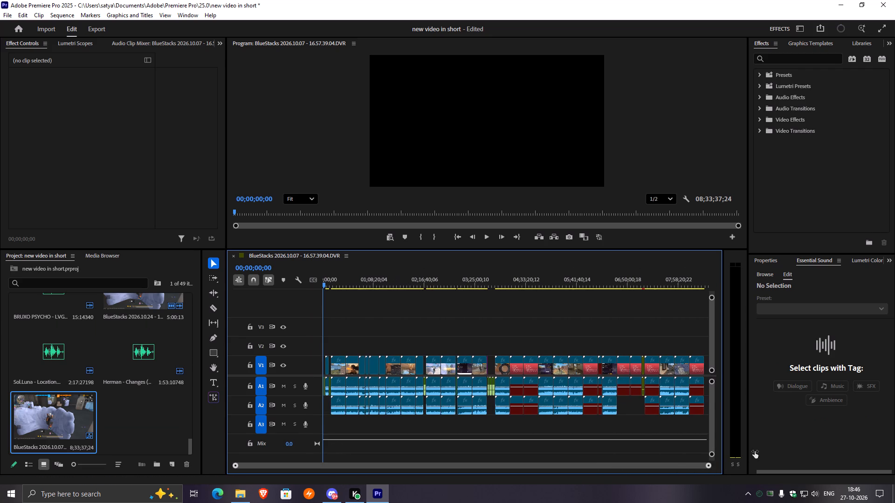
pyautogui.moveTo(755, 451); pyautogui.dragTo(771, 447)
pyautogui.press('space')
pyautogui.moveTo(326, 286); pyautogui.dragTo(353, 286)
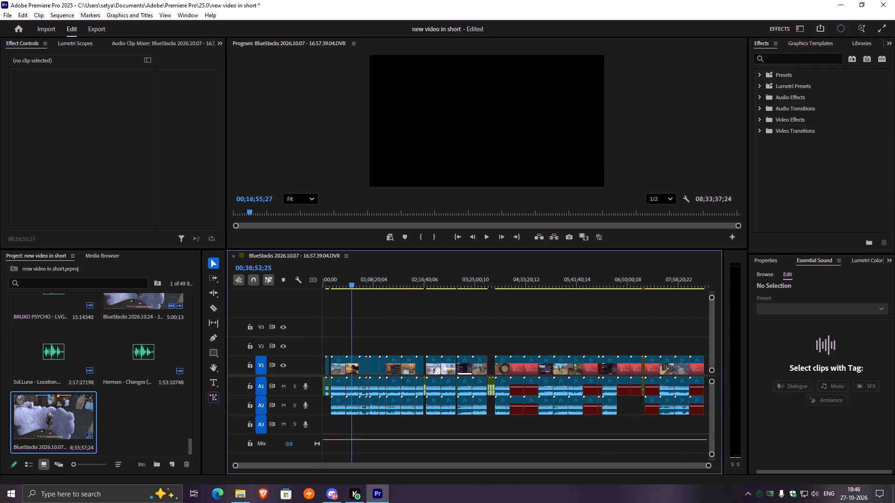
pyautogui.moveTo(353, 286); pyautogui.dragTo(377, 284)
pyautogui.press('space')
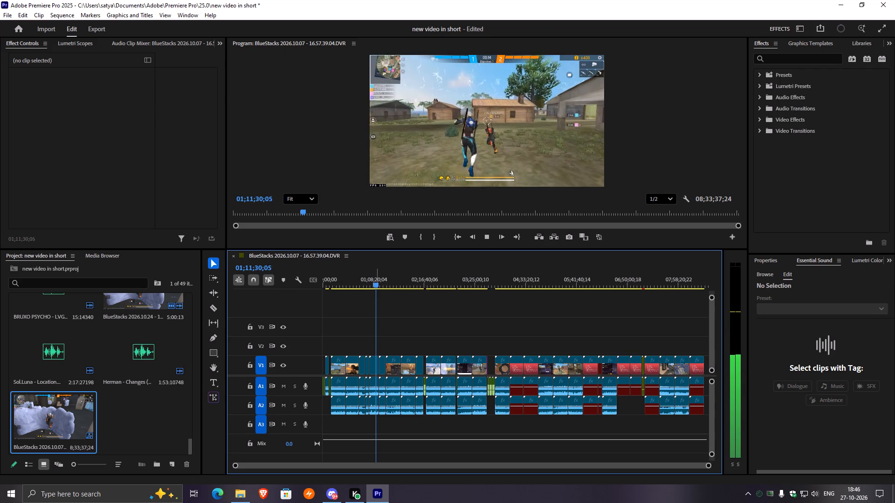
pyautogui.press('space')
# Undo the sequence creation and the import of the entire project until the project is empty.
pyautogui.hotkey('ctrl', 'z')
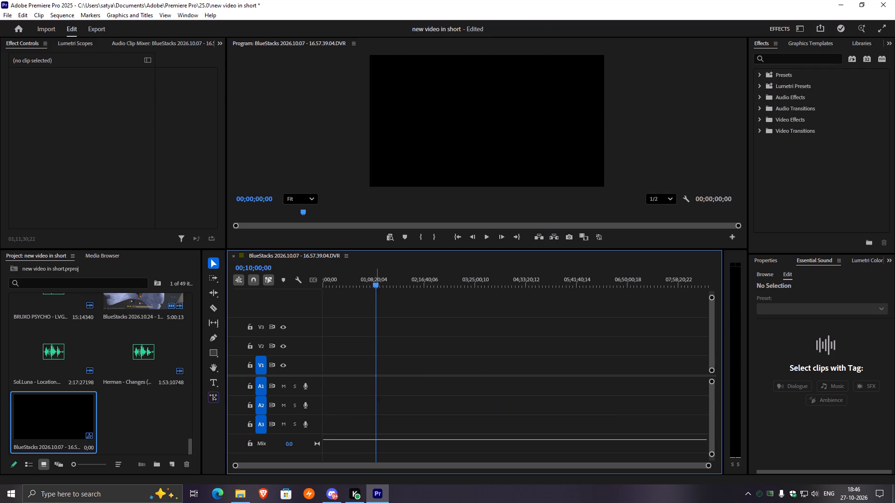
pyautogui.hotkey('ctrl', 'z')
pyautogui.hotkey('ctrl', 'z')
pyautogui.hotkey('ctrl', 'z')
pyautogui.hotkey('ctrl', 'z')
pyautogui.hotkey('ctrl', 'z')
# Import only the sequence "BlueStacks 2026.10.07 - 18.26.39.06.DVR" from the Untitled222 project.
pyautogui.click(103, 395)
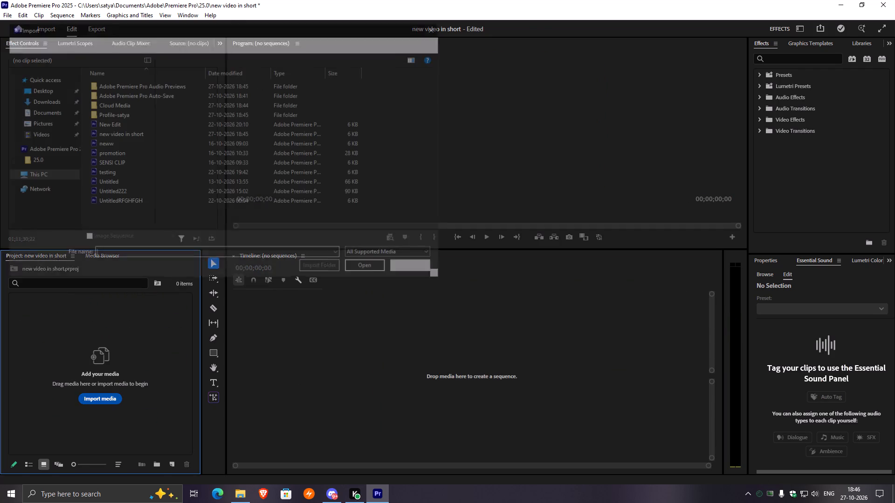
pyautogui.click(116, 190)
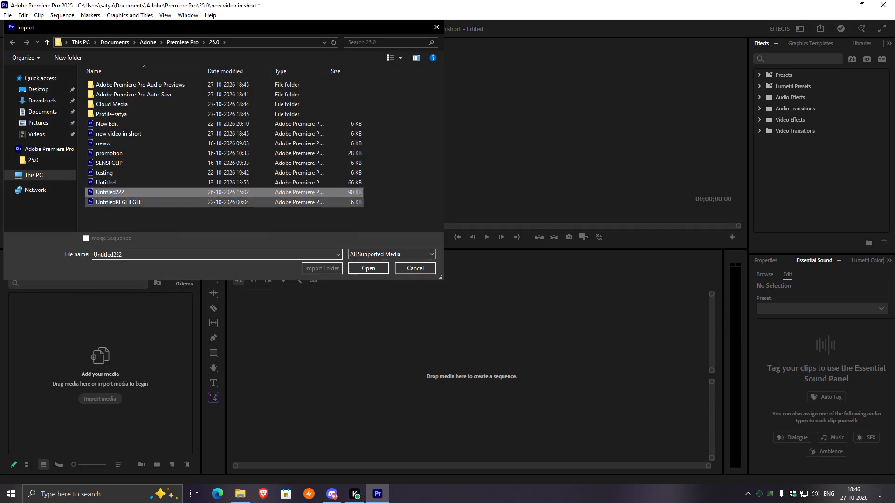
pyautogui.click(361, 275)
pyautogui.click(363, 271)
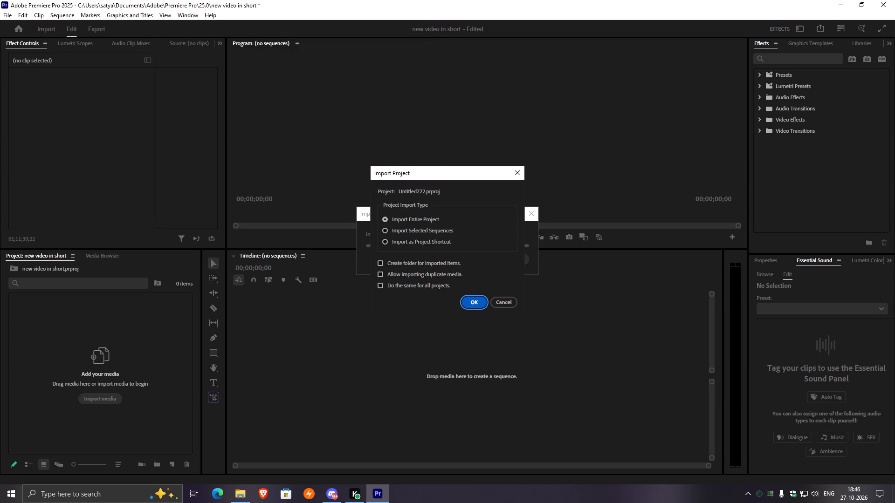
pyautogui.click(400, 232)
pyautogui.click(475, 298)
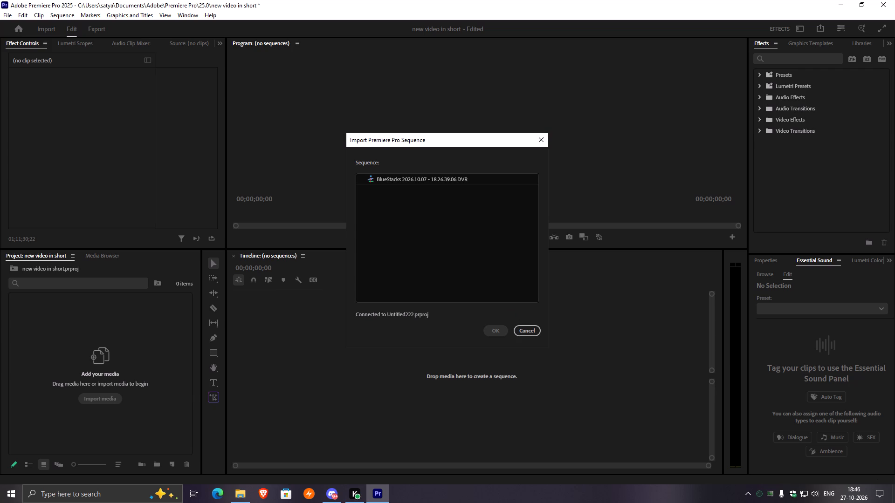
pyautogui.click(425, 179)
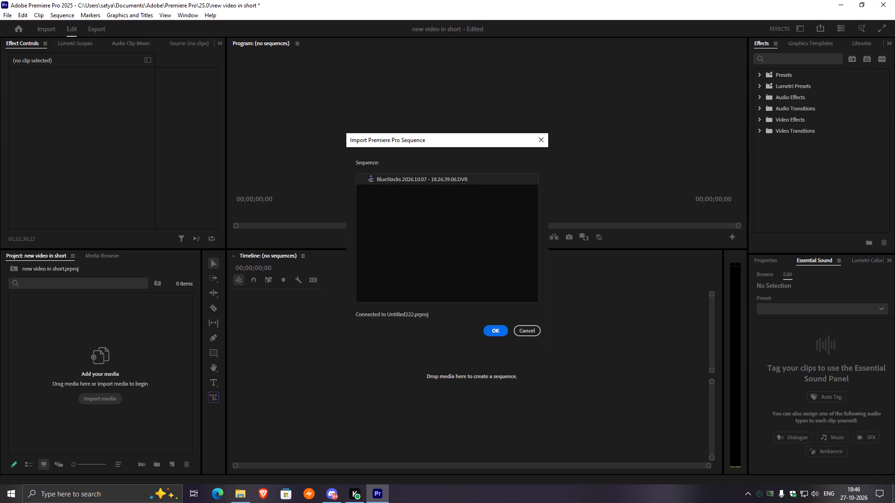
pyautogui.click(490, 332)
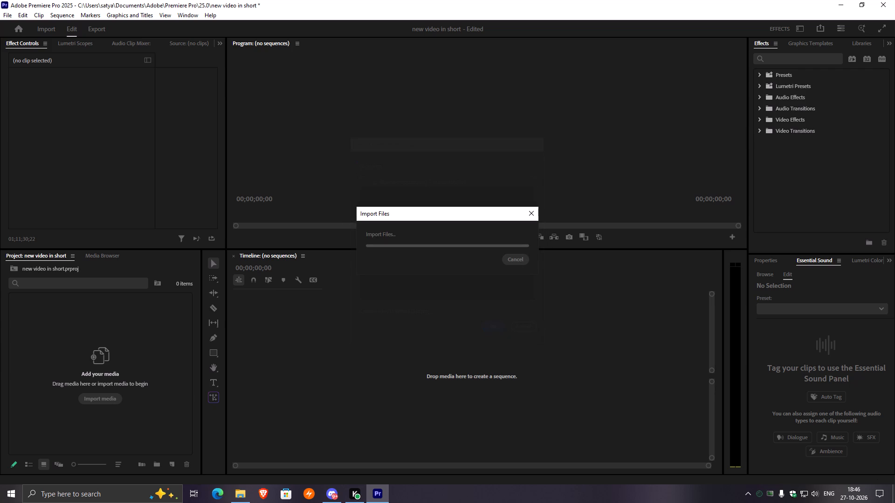
# Look through the items brought in with the imported sequence.
pyautogui.scroll(-2, 320, 378)
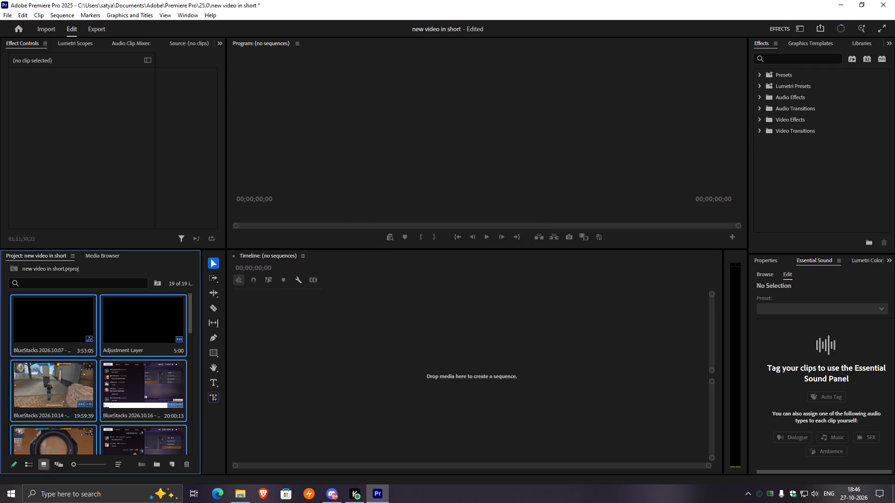
pyautogui.scroll(-5, 320, 378)
pyautogui.scroll(8, 332, 375)
pyautogui.scroll(-16, 341, 376)
pyautogui.scroll(9, 118, 379)
pyautogui.scroll(-9, 122, 378)
pyautogui.scroll(1, 132, 374)
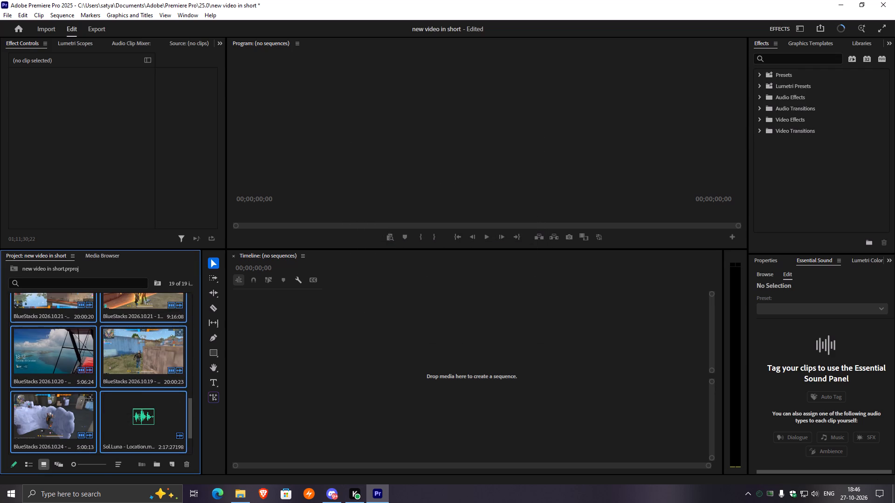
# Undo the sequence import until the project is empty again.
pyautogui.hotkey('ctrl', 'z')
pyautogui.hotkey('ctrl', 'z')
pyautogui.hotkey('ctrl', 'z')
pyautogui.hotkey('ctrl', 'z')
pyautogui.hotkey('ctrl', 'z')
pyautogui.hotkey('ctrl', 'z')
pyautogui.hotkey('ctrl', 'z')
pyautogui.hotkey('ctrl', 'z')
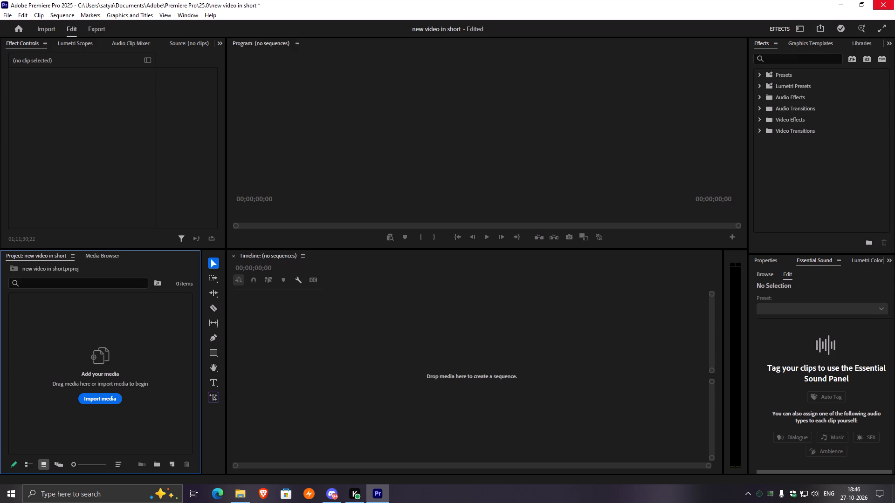
# Close Premiere Pro with the "new video in short" project open.
pyautogui.click(891, 0)
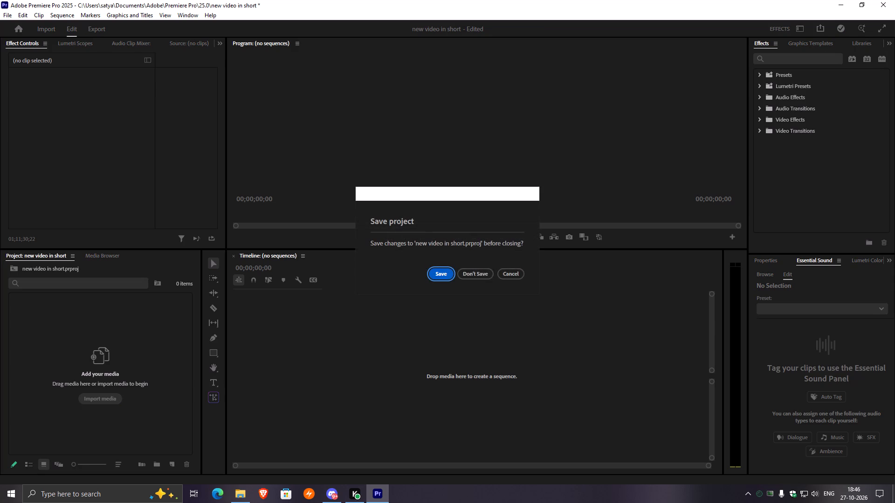
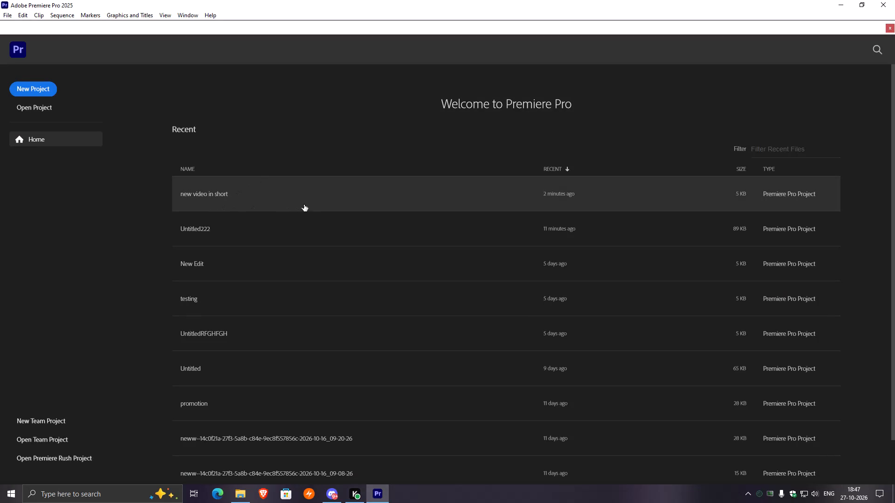
# Reopen the "new video in short" project from the recent projects.
pyautogui.click(304, 204)
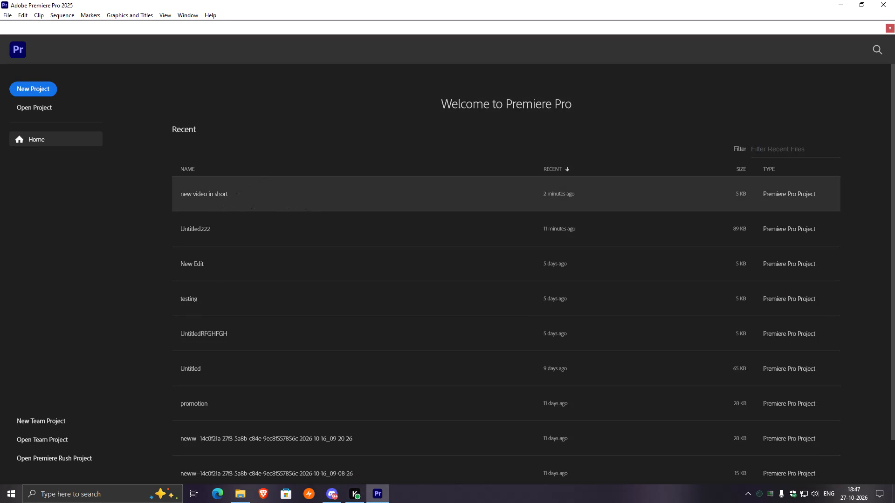
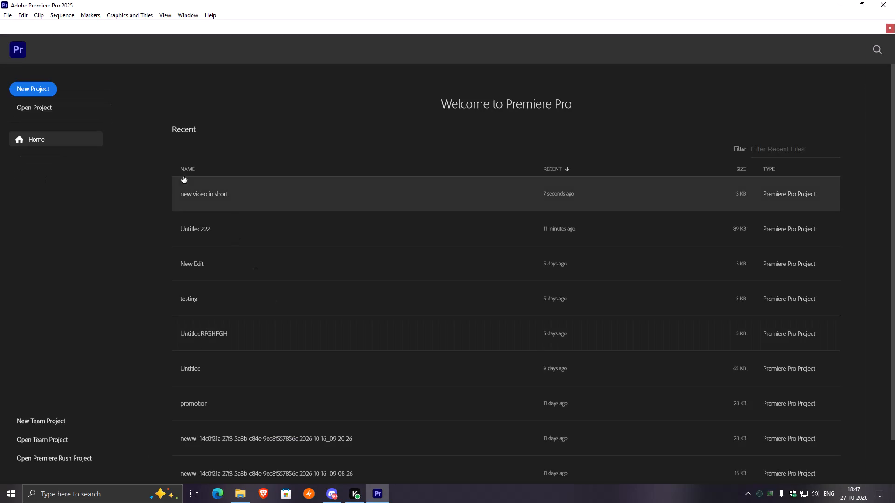
# Open the Untitled222 project from the recent projects and cancel relinking its missing media.
pyautogui.click(232, 224)
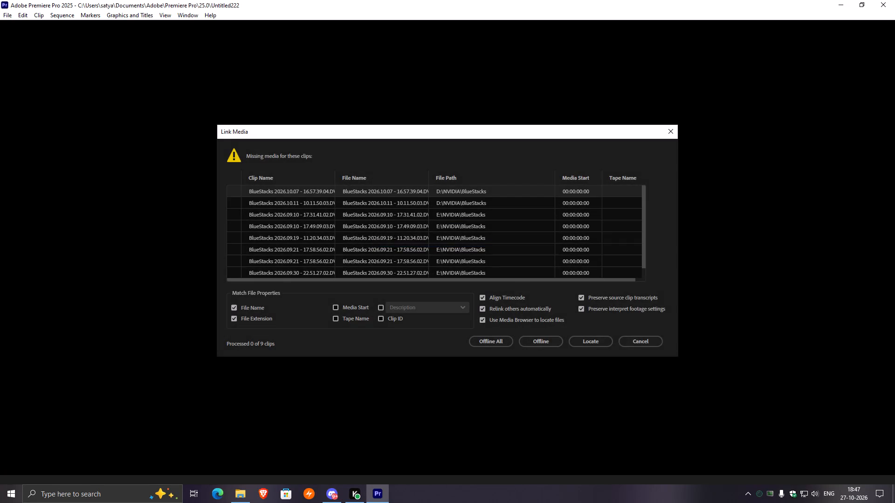
pyautogui.click(650, 343)
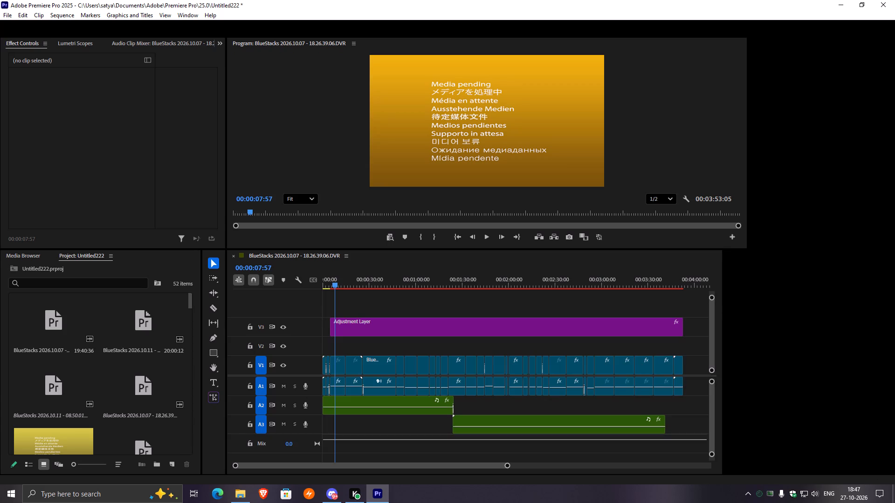
# Scrub through the Untitled222 sequence from near its beginning to about 00:03:27 to review the gameplay edit.
pyautogui.moveTo(336, 282); pyautogui.dragTo(332, 283)
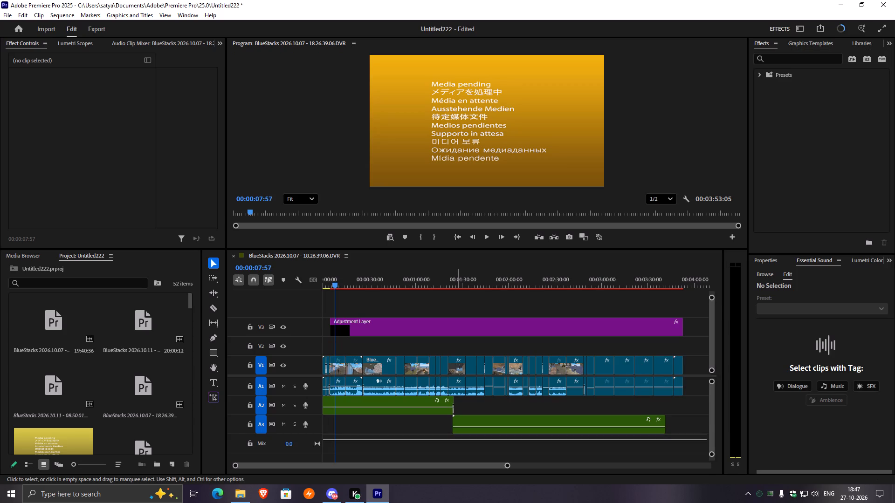
pyautogui.moveTo(332, 283); pyautogui.dragTo(329, 287)
pyautogui.moveTo(334, 285); pyautogui.dragTo(328, 291)
pyautogui.click(330, 284)
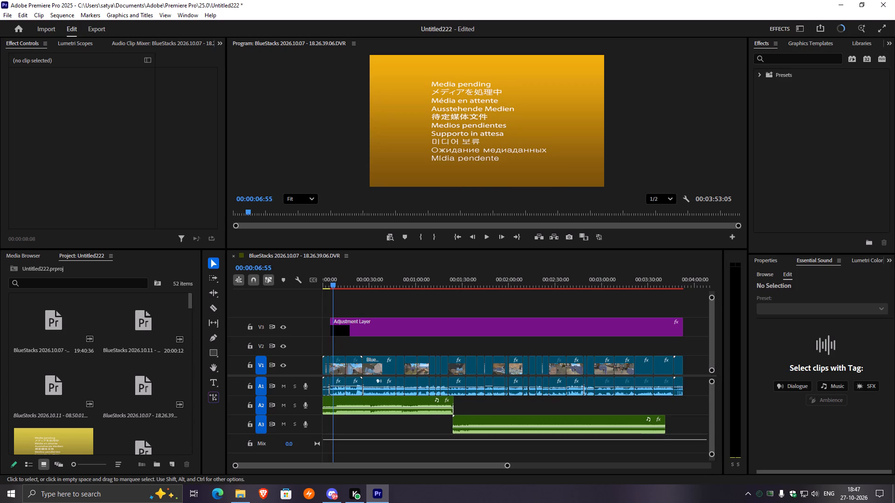
pyautogui.moveTo(329, 283); pyautogui.dragTo(330, 283)
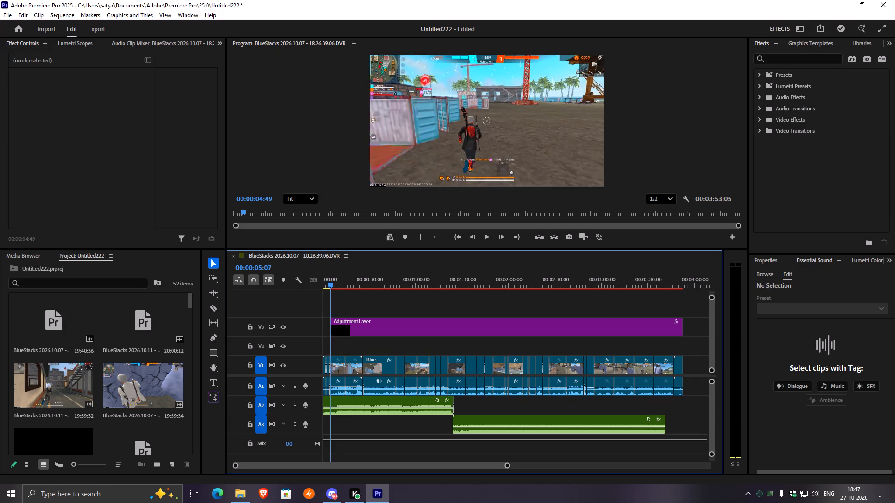
pyautogui.moveTo(330, 283); pyautogui.dragTo(350, 285)
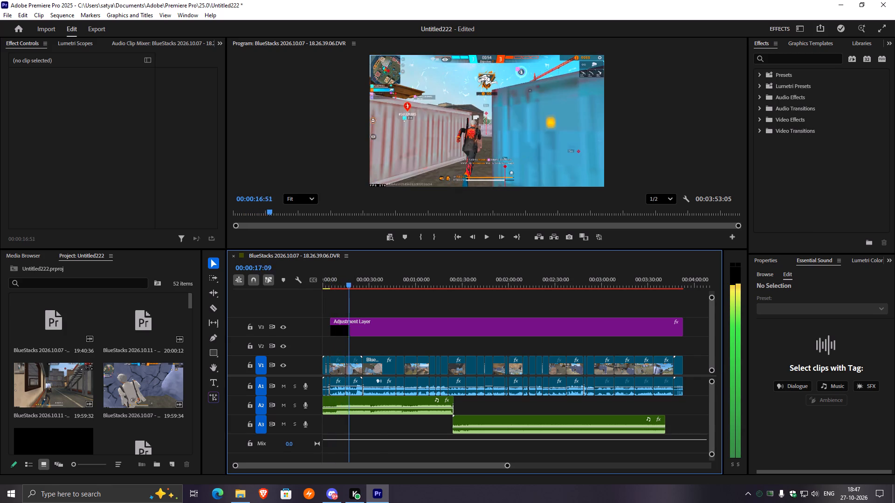
pyautogui.moveTo(350, 285); pyautogui.dragTo(453, 297)
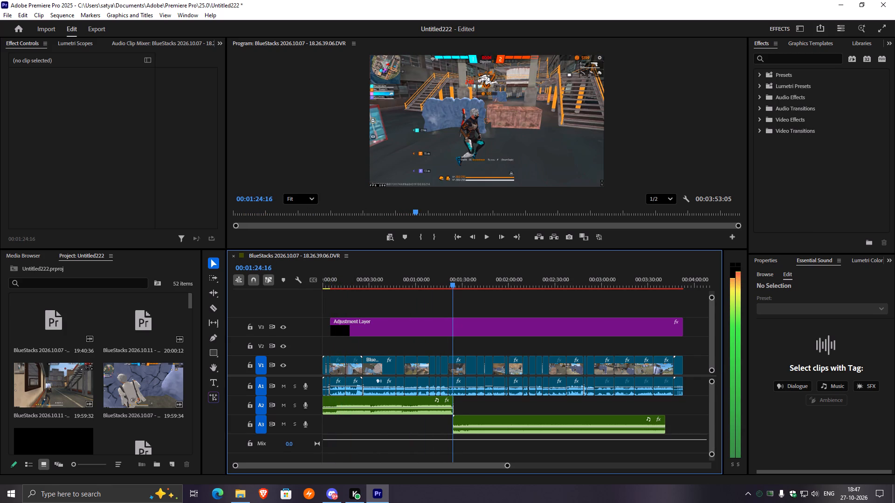
pyautogui.moveTo(453, 297); pyautogui.dragTo(642, 314)
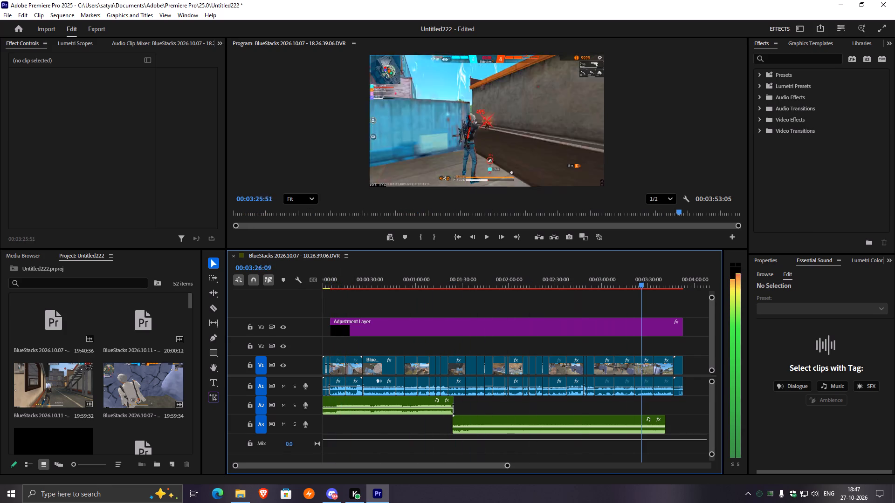
pyautogui.moveTo(642, 314); pyautogui.dragTo(644, 314)
# Swap the music order: shift the Herman - Changes clip later on A2 and move Sol.Luna - Location.mp3 to the start of A3.
pyautogui.moveTo(401, 403); pyautogui.dragTo(615, 400)
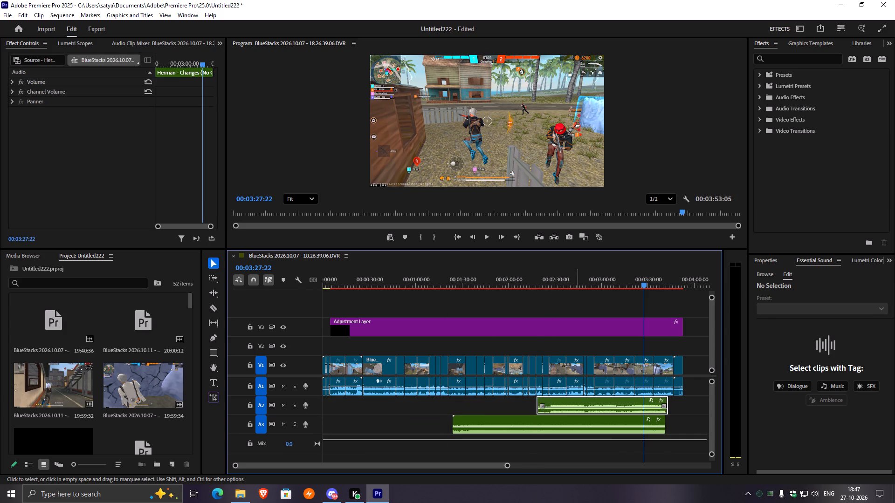
pyautogui.moveTo(501, 418); pyautogui.dragTo(351, 417)
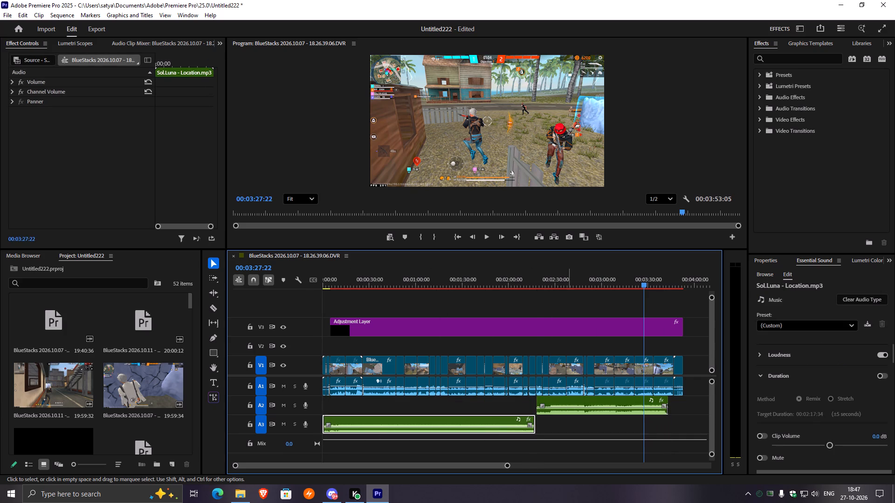
# Move the Herman - Changes clip from A2 down to A3, closing it up against the end of Sol.Luna - Location.mp3.
pyautogui.moveTo(567, 403); pyautogui.dragTo(569, 420)
pyautogui.click(569, 419)
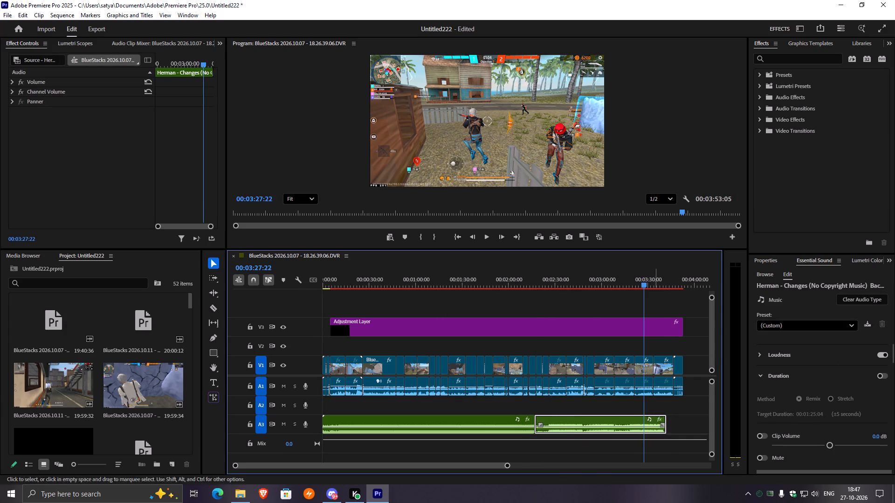
pyautogui.click(687, 423)
pyautogui.hotkey('ctrl', 'z')
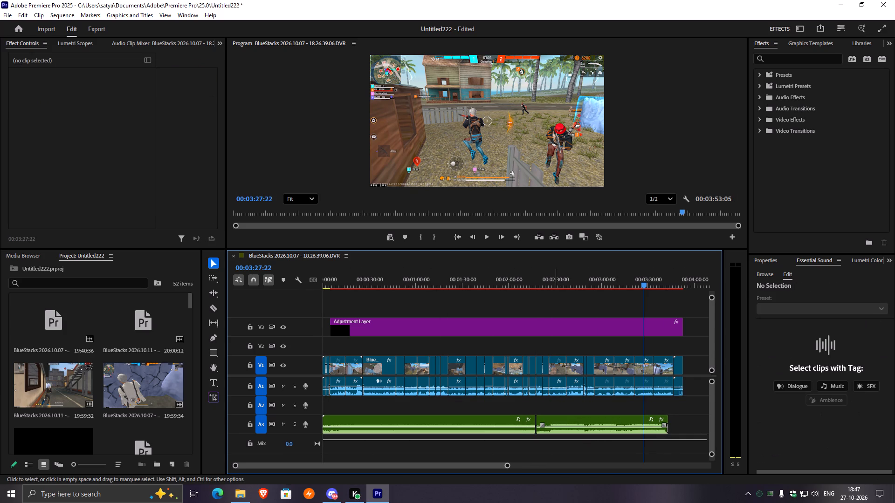
pyautogui.click(557, 419)
pyautogui.click(558, 419)
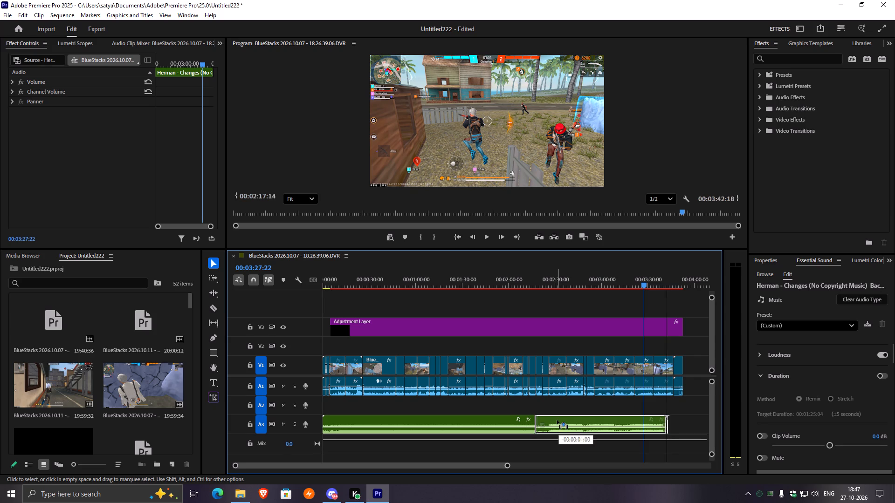
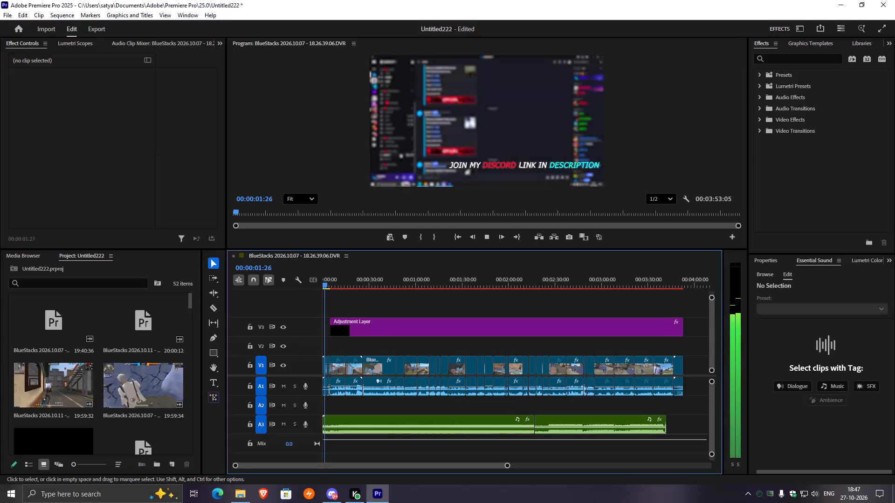
# Lower the system speaker volume to 42 while the sequence plays.
pyautogui.click(813, 493)
pyautogui.scroll(-4, 811, 478)
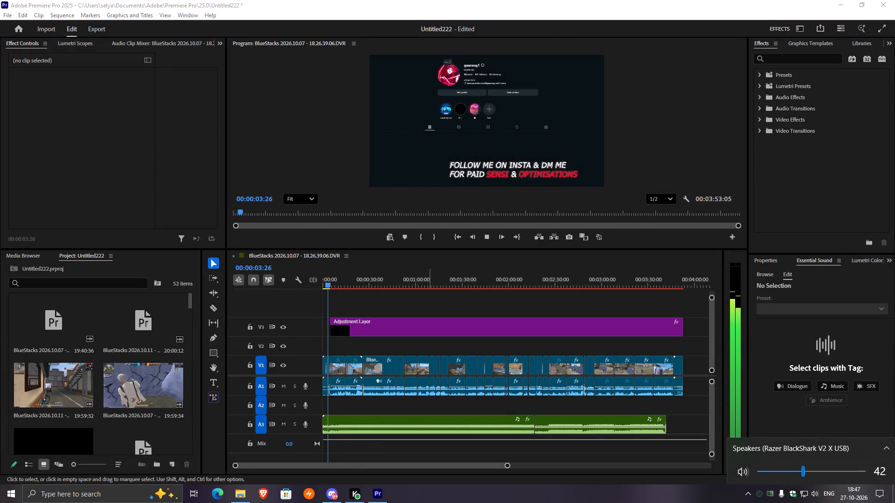
pyautogui.click(427, 300)
# Watch the sequence play through to about 00:01:03, temporarily enlarging the Program monitor to check the gameplay.
pyautogui.click(367, 328)
pyautogui.click(377, 368)
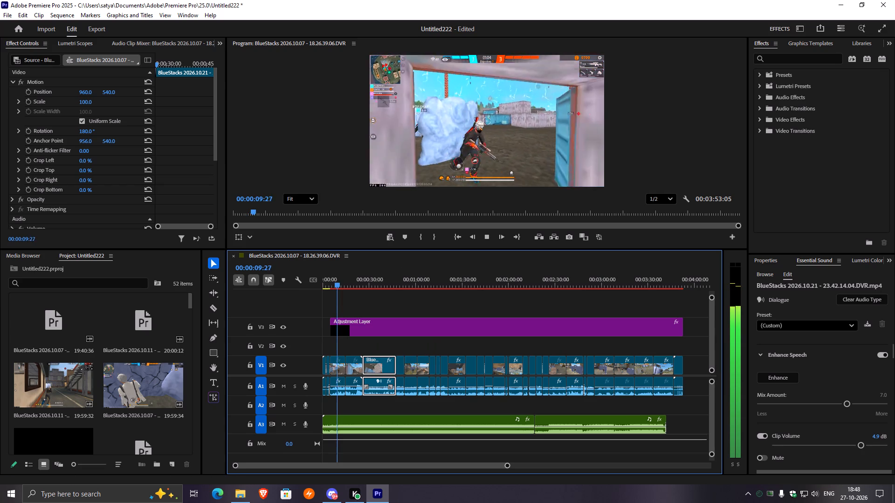
pyautogui.press('`')
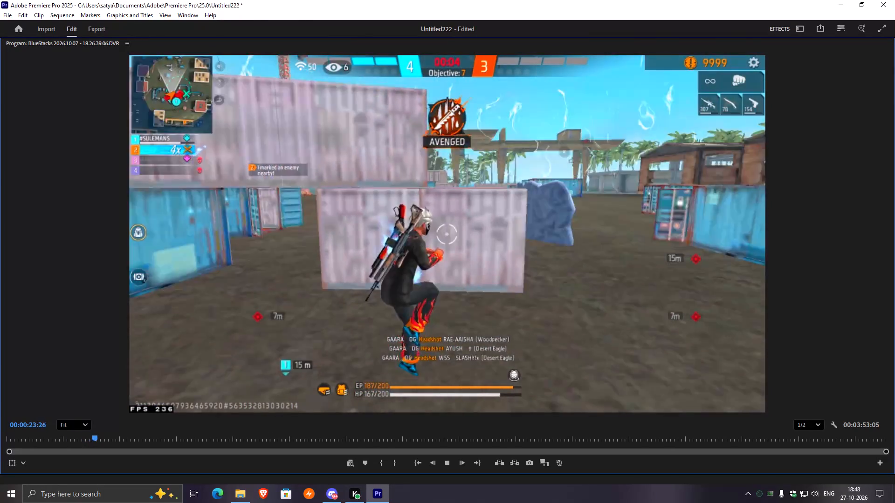
pyautogui.press('`')
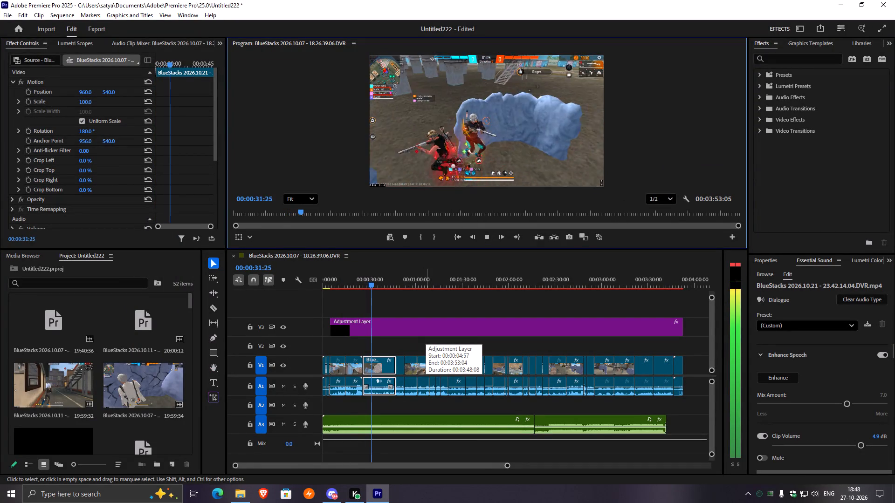
pyautogui.click(471, 304)
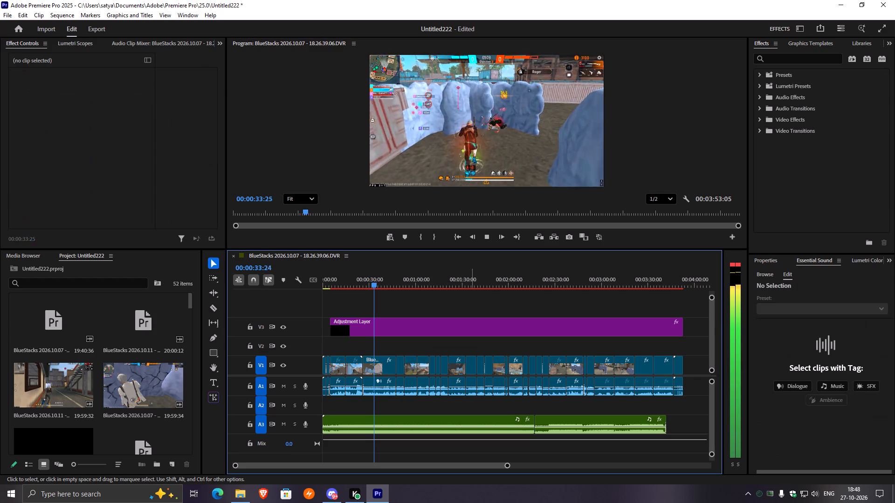
pyautogui.click(422, 328)
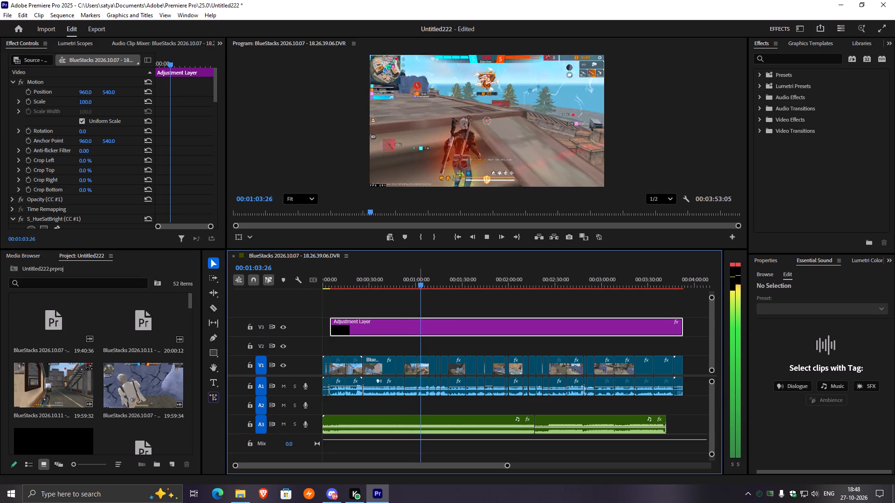
# Scrub the sequence from about 00:01:03 to 00:02:54 to review the remaining gameplay clips.
pyautogui.moveTo(420, 282); pyautogui.dragTo(435, 289)
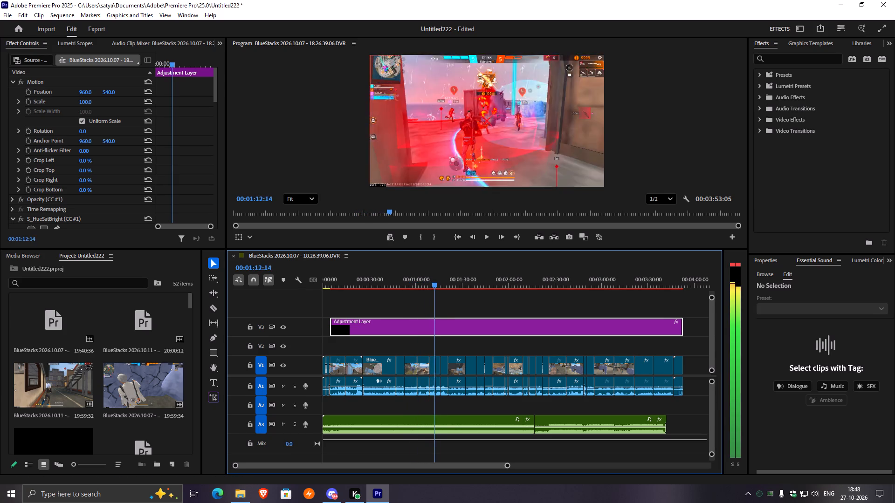
pyautogui.moveTo(435, 289); pyautogui.dragTo(475, 292)
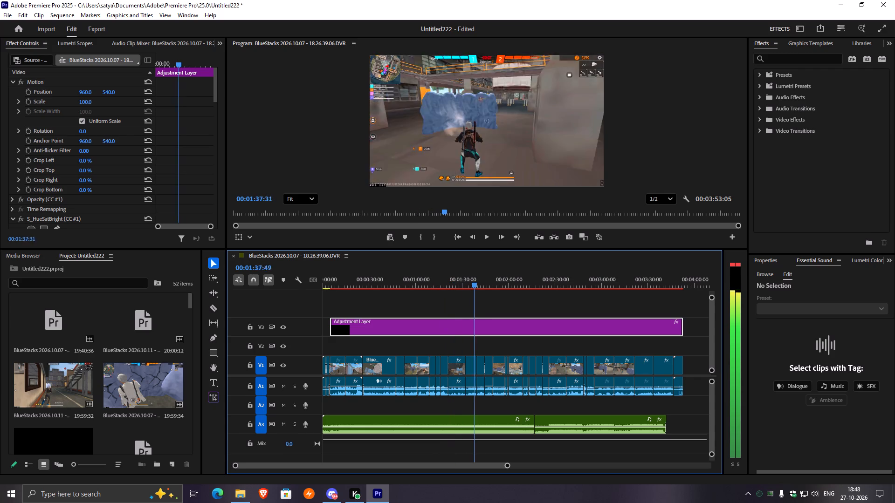
pyautogui.moveTo(475, 292); pyautogui.dragTo(494, 293)
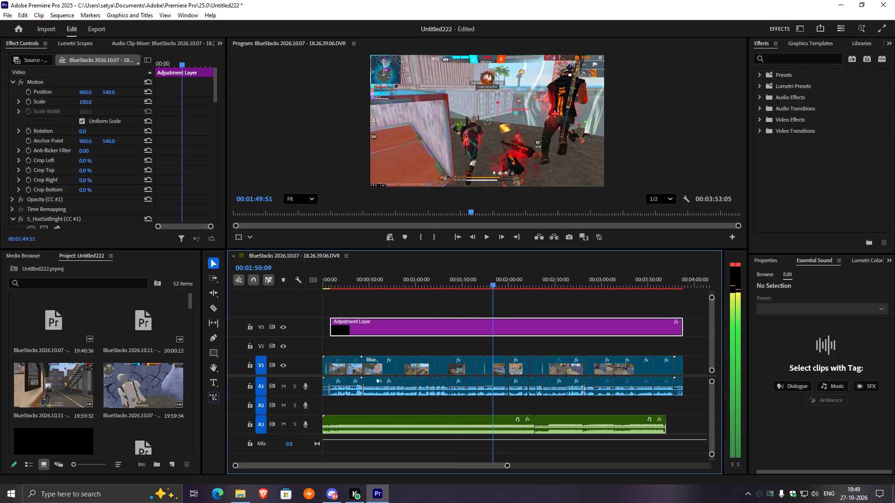
pyautogui.moveTo(494, 293); pyautogui.dragTo(511, 296)
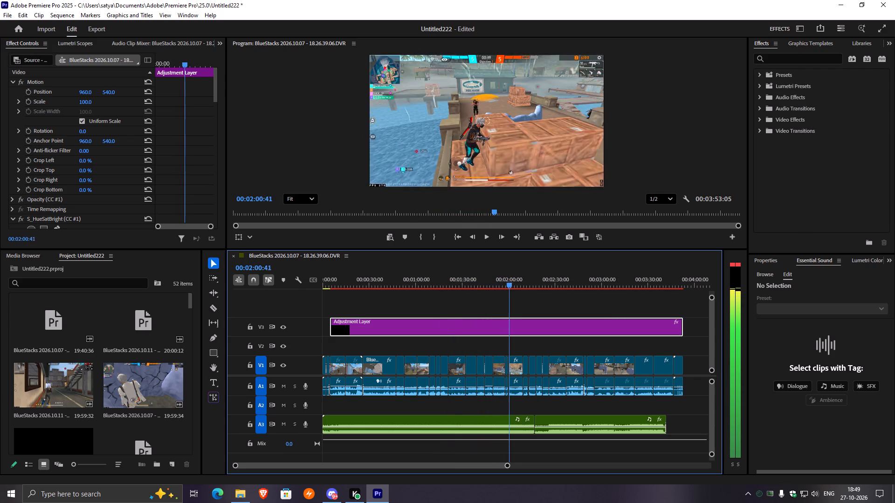
pyautogui.moveTo(511, 296); pyautogui.dragTo(527, 297)
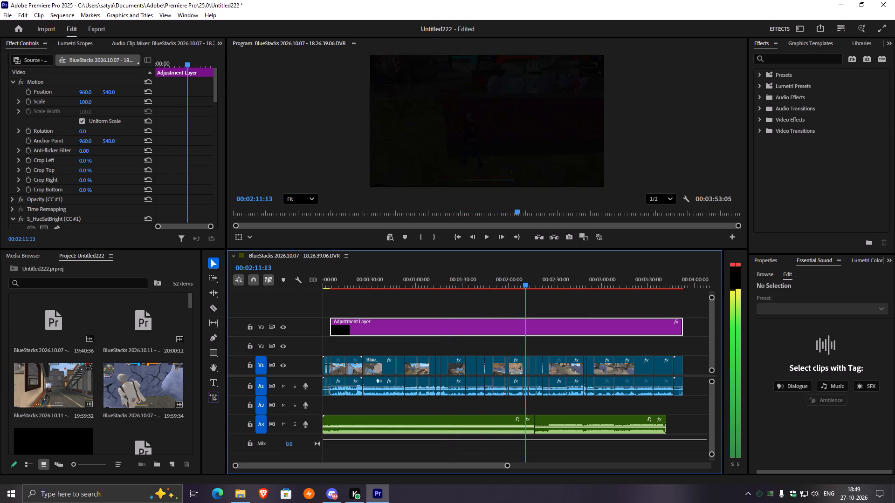
pyautogui.moveTo(527, 297); pyautogui.dragTo(546, 299)
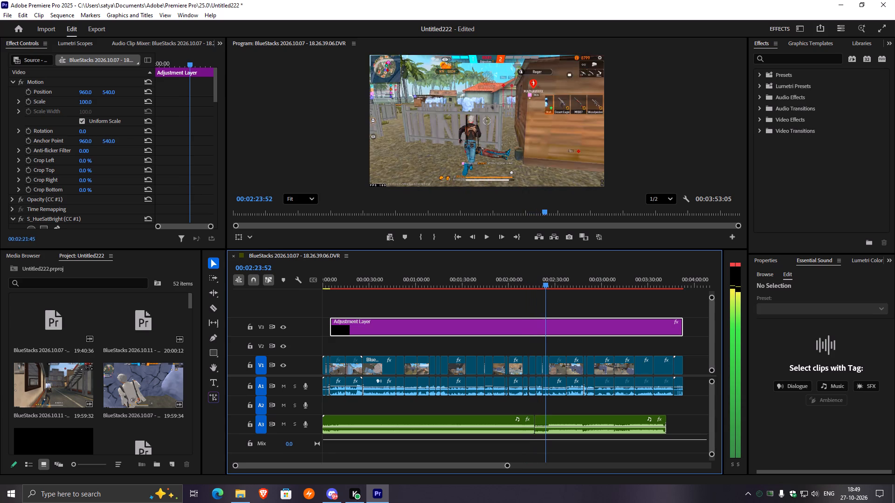
pyautogui.moveTo(546, 299); pyautogui.dragTo(558, 298)
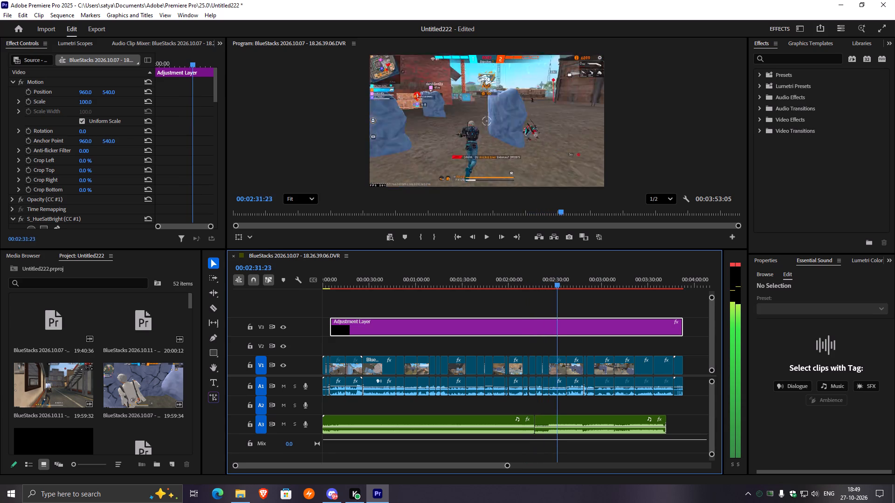
pyautogui.moveTo(558, 298); pyautogui.dragTo(578, 298)
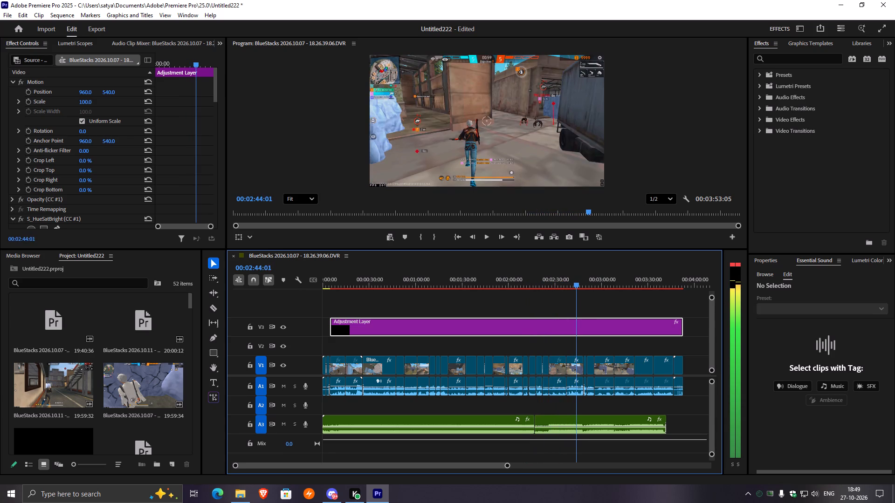
pyautogui.moveTo(578, 298); pyautogui.dragTo(587, 302)
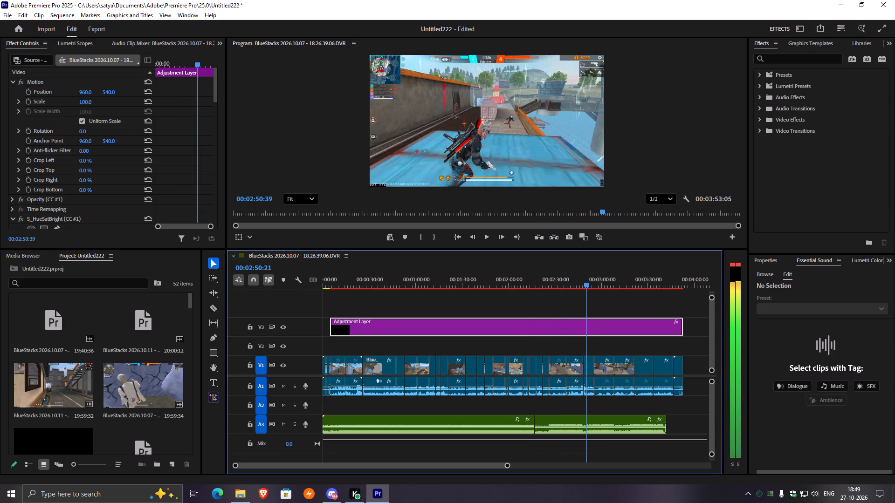
pyautogui.moveTo(587, 302); pyautogui.dragTo(594, 305)
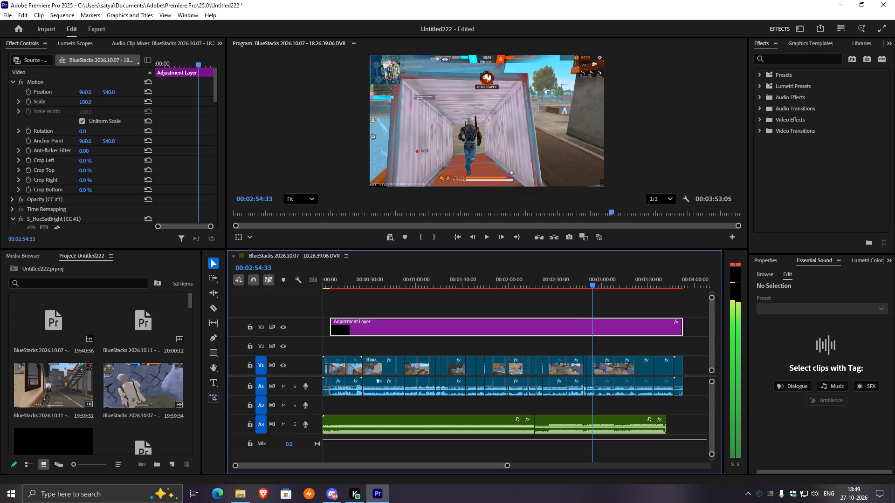
pyautogui.moveTo(594, 305); pyautogui.dragTo(584, 306)
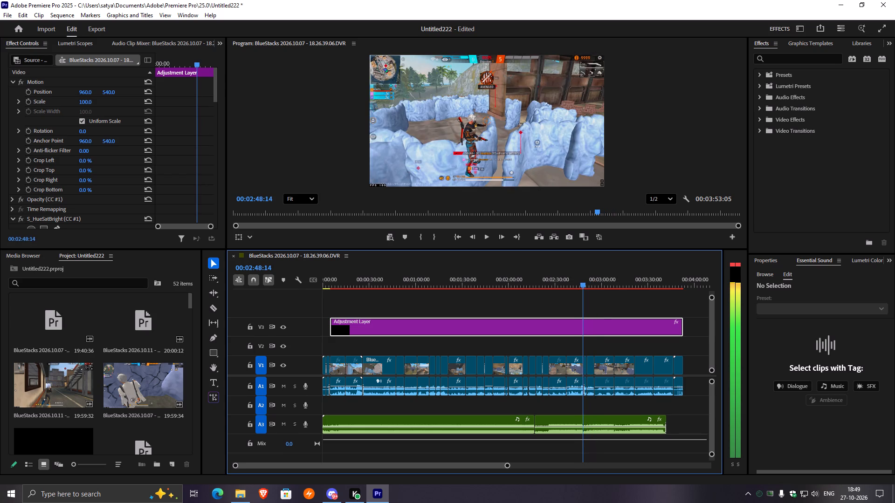
# Delete the two short gameplay clips on V1, with their audio, between about 00:02:48 and 00:02:55.
pyautogui.moveTo(584, 306); pyautogui.dragTo(586, 309)
pyautogui.click(587, 367)
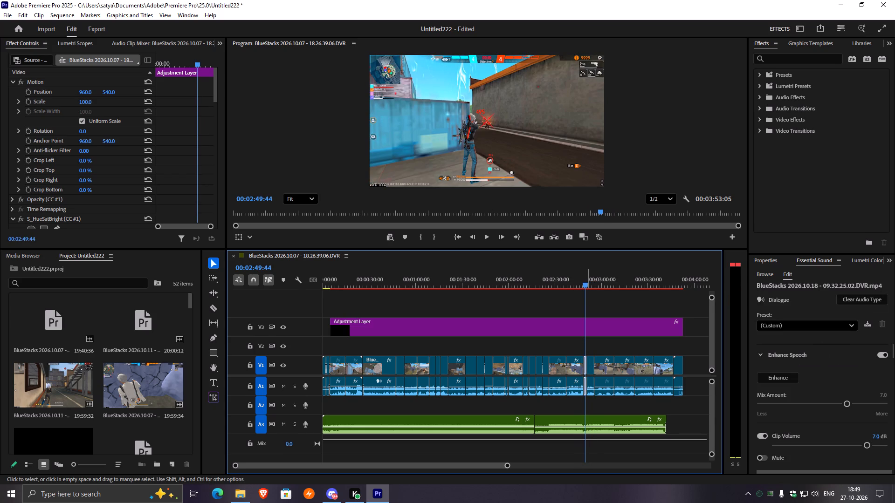
pyautogui.press('Delete')
pyautogui.moveTo(588, 284); pyautogui.dragTo(594, 291)
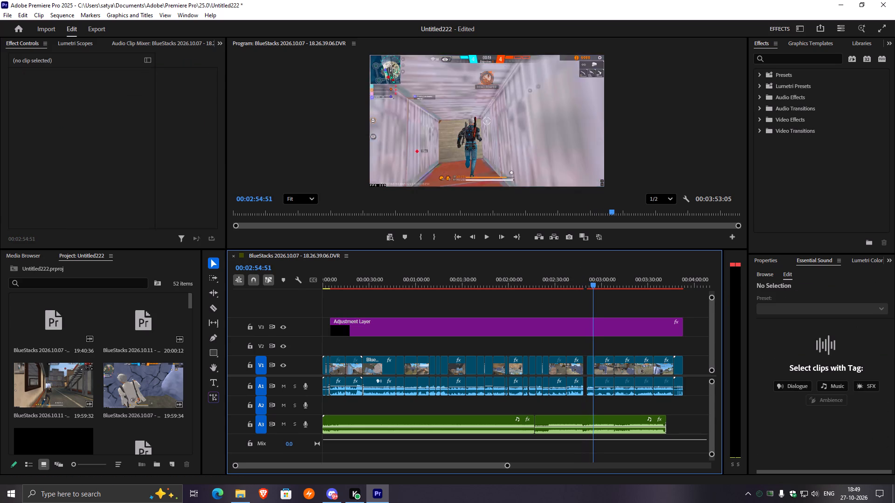
pyautogui.moveTo(594, 291); pyautogui.dragTo(593, 292)
pyautogui.click(590, 367)
pyautogui.press('Delete')
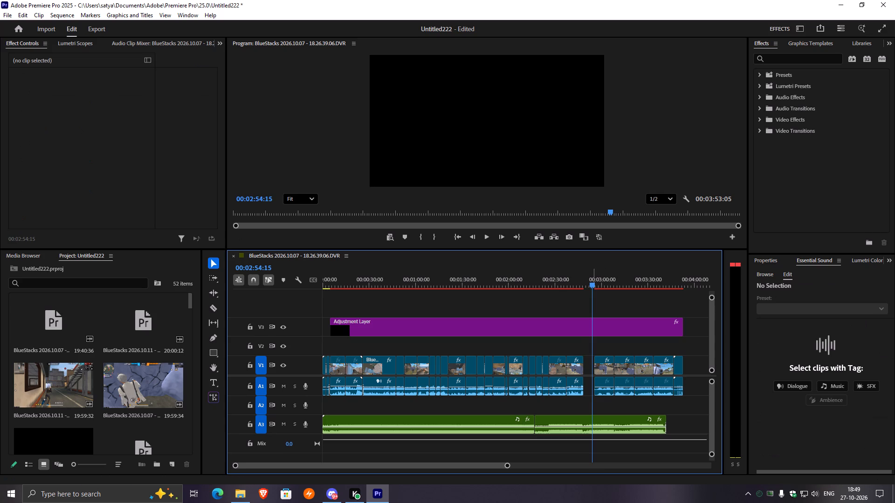
# Trim the start of the next V1 clip, BlueStacks 2026.10.20 - 18.17.13.02, to 00:03:02:59.
pyautogui.moveTo(594, 286); pyautogui.dragTo(608, 293)
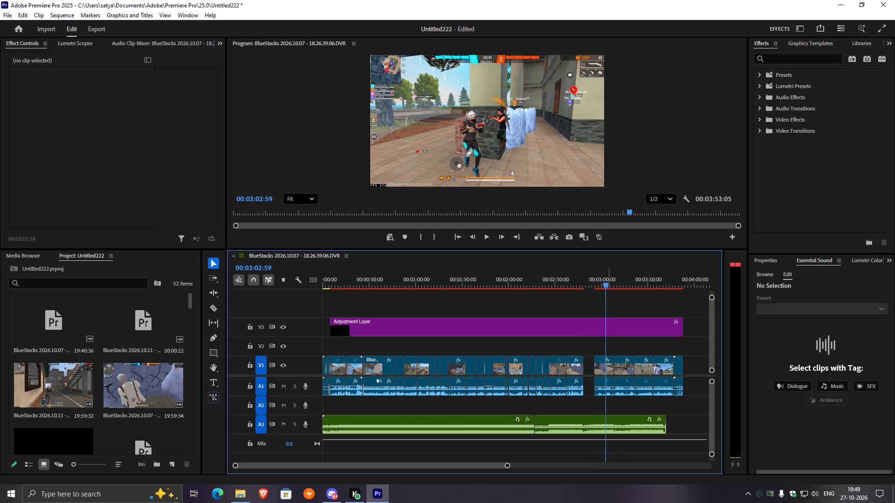
pyautogui.click(602, 366)
pyautogui.moveTo(596, 362); pyautogui.dragTo(607, 364)
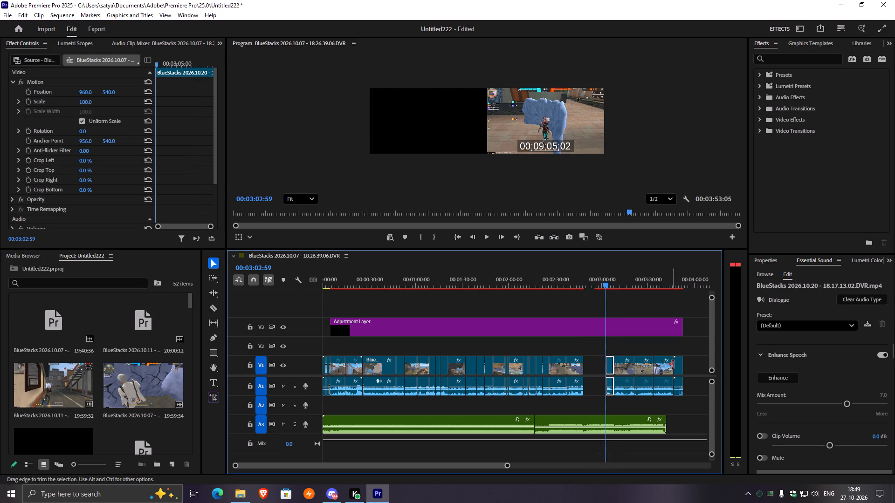
# Move all V1 and A1 clips after the gap earlier as a group, closing them up at about 00:02:48.
pyautogui.moveTo(691, 364); pyautogui.dragTo(610, 373)
pyautogui.moveTo(625, 365); pyautogui.dragTo(614, 366)
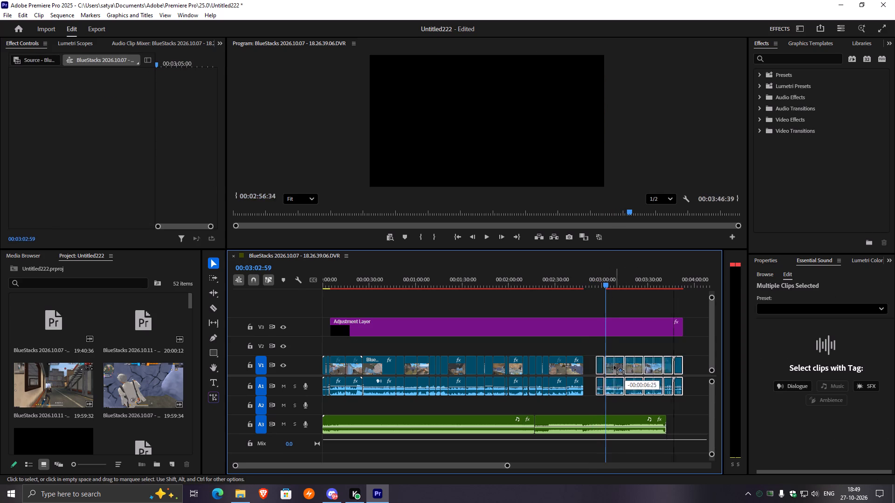
pyautogui.moveTo(614, 366); pyautogui.dragTo(600, 366)
# Play back the new join around 00:02:48 with the timeline zoomed in to check the cut.
pyautogui.click(584, 281)
pyautogui.press('space')
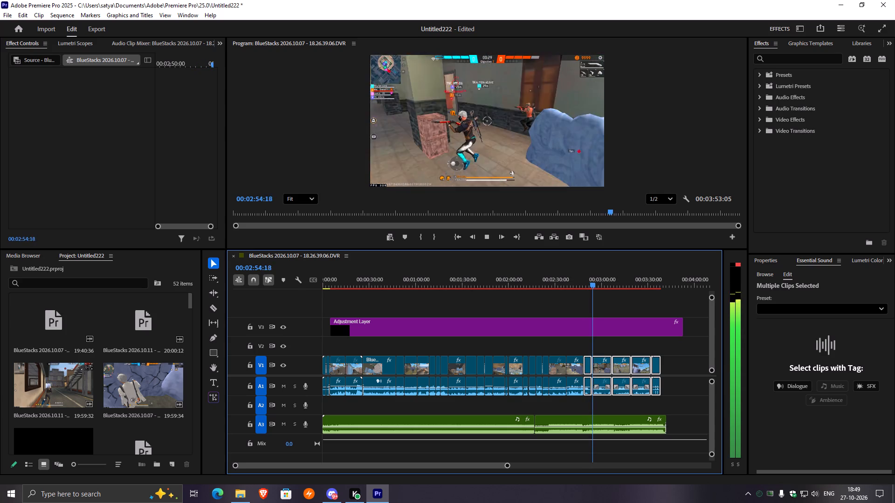
pyautogui.press('space')
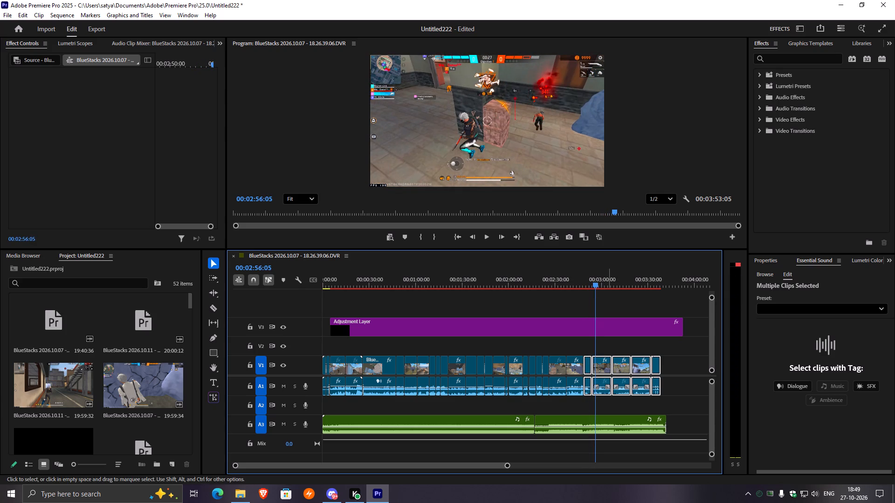
pyautogui.moveTo(600, 285); pyautogui.dragTo(585, 281)
pyautogui.moveTo(504, 464); pyautogui.dragTo(493, 463)
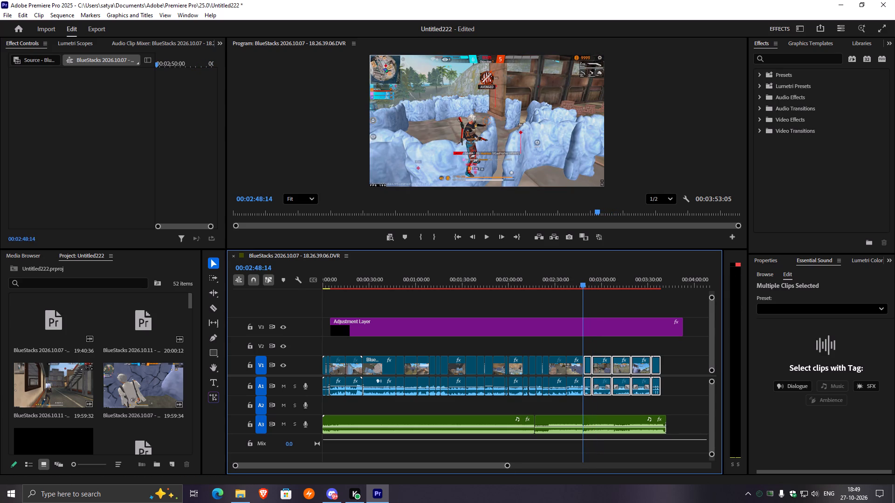
pyautogui.moveTo(493, 463); pyautogui.dragTo(472, 465)
pyautogui.moveTo(506, 466); pyautogui.dragTo(446, 462)
pyautogui.press('space')
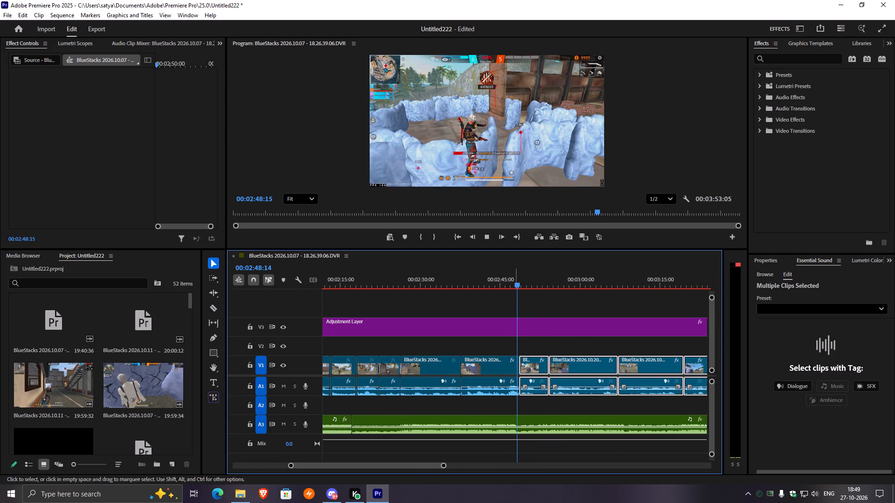
pyautogui.moveTo(513, 284); pyautogui.dragTo(496, 294)
pyautogui.press('space')
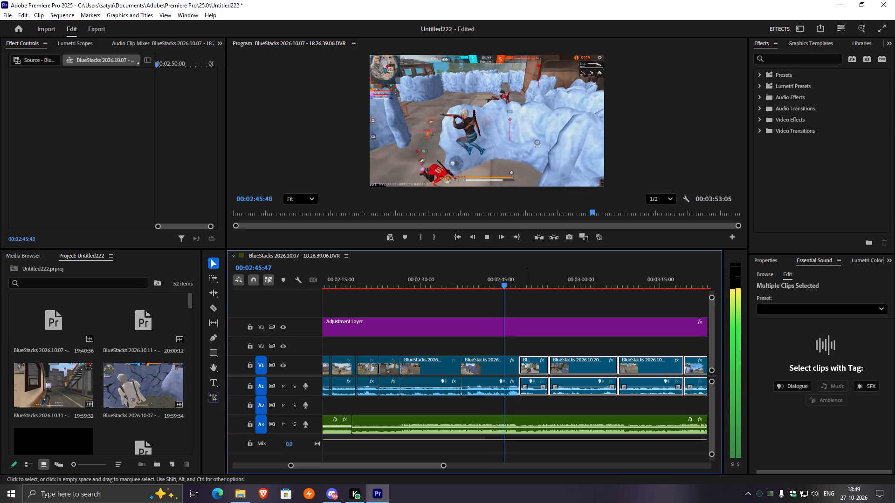
pyautogui.click(535, 325)
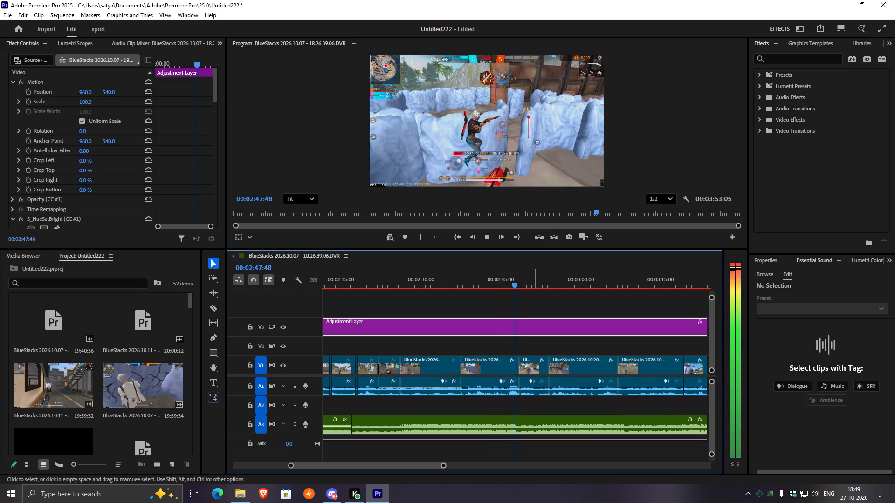
pyautogui.press('space')
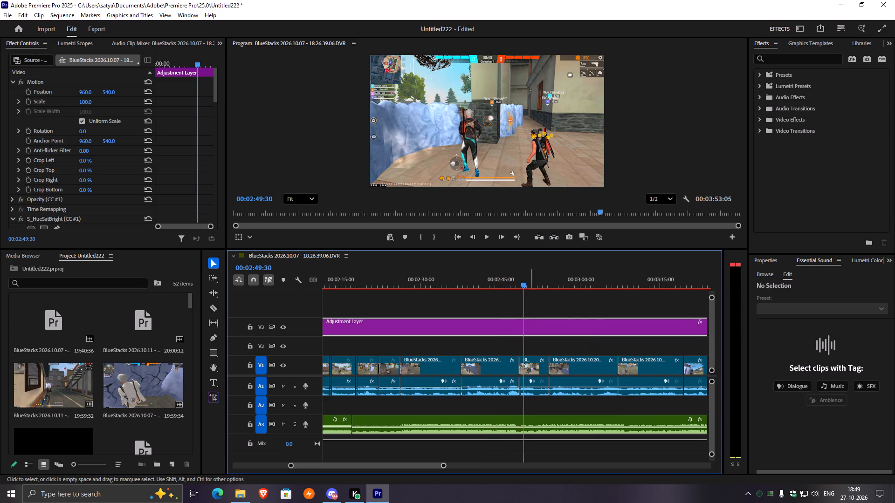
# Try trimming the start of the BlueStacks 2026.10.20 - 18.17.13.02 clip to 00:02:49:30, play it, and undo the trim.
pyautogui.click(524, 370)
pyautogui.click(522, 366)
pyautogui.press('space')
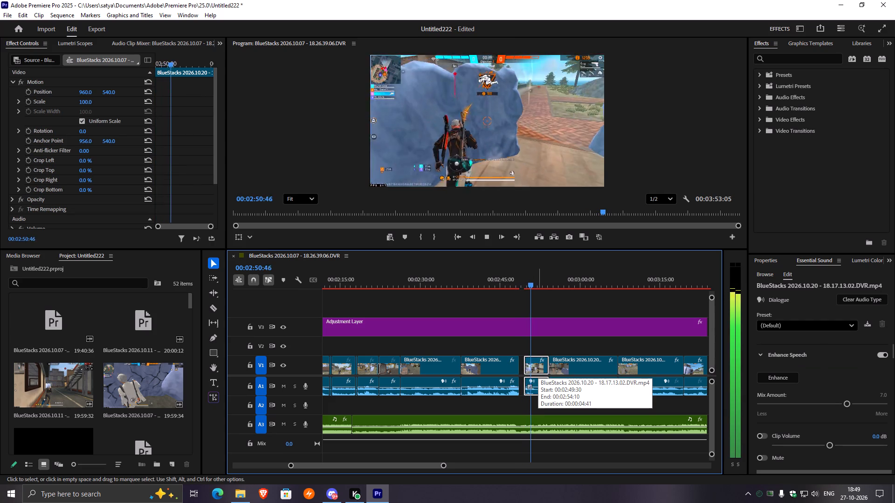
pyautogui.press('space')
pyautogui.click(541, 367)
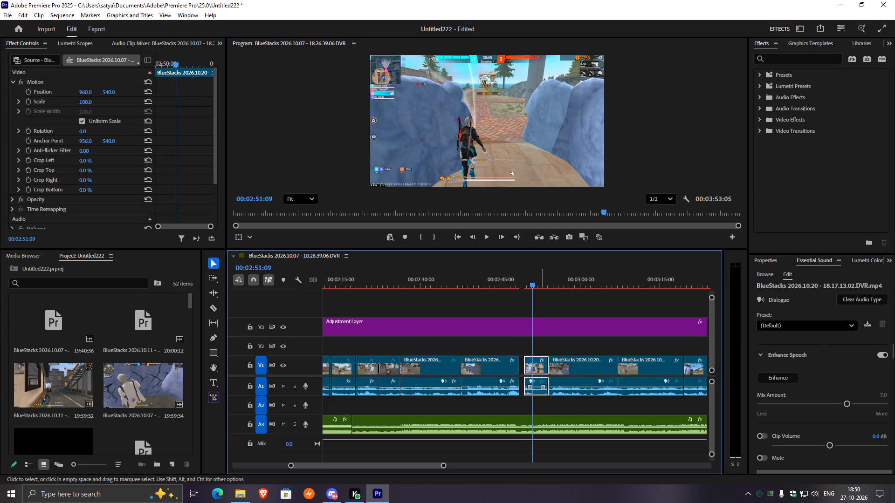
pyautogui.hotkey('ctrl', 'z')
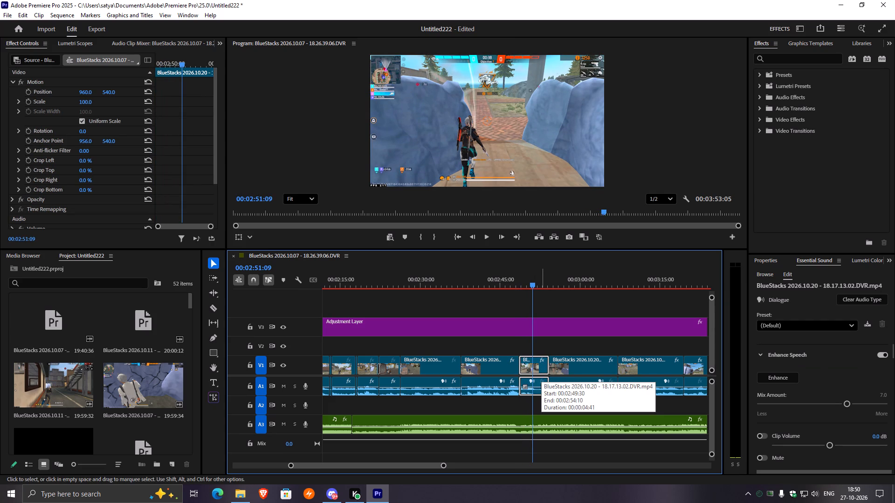
# Split the BlueStacks 2026.10.20 - 18.17.13.02 clip that starts at 00:02:48:35 at 00:02:51:25 and delete the part after the cut.
pyautogui.click(541, 367)
pyautogui.press('space')
pyautogui.press('space')
pyautogui.press('space')
pyautogui.press('space')
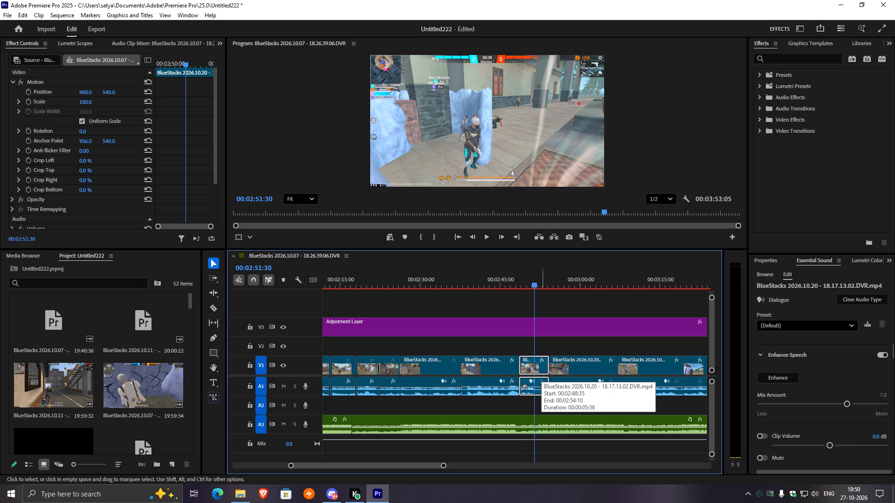
pyautogui.press('Left')
pyautogui.press('Left')
pyautogui.press('Left')
pyautogui.press('Left')
pyautogui.press('Left')
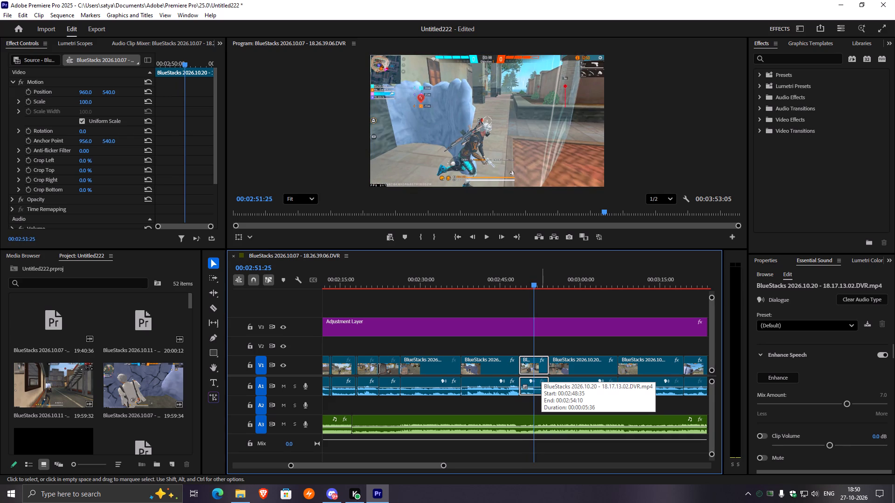
pyautogui.click(541, 367)
pyautogui.hotkey('ctrl', 'k')
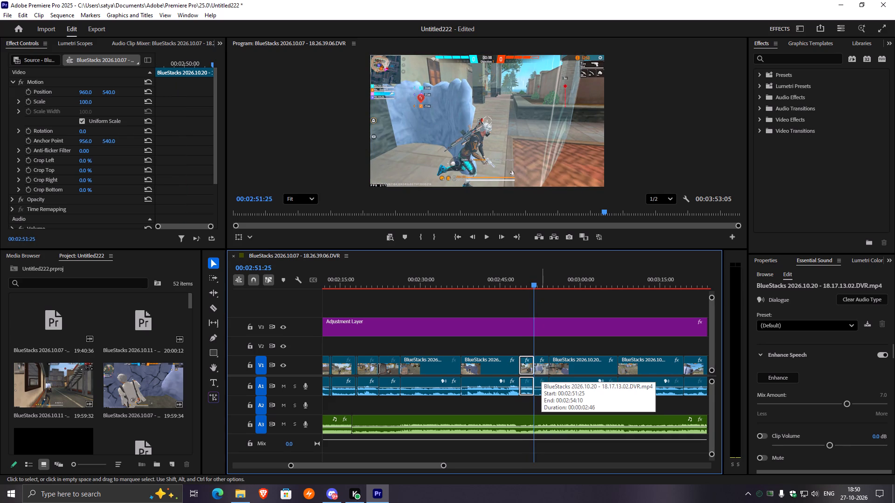
pyautogui.click(541, 367)
pyautogui.press('Delete')
# Move all V1 and A1 clips after the gap earlier as a group, joining them to the cut at 00:02:51:25.
pyautogui.press('space')
pyautogui.moveTo(536, 287); pyautogui.dragTo(538, 287)
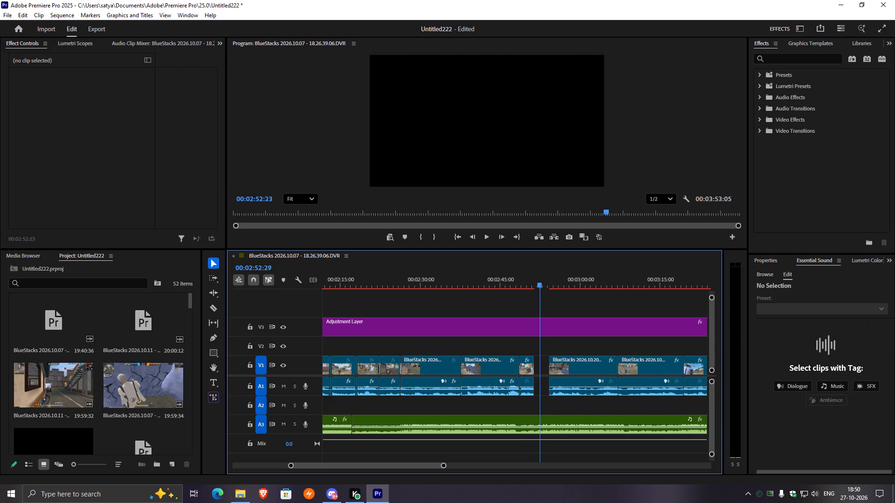
pyautogui.moveTo(538, 287); pyautogui.dragTo(548, 289)
pyautogui.press('space')
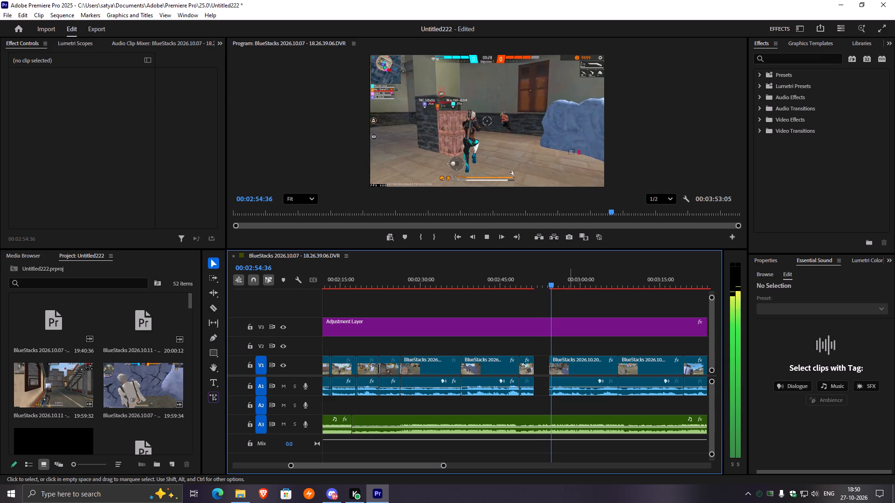
pyautogui.press('space')
pyautogui.moveTo(442, 465); pyautogui.dragTo(525, 465)
pyautogui.moveTo(637, 356); pyautogui.dragTo(571, 362)
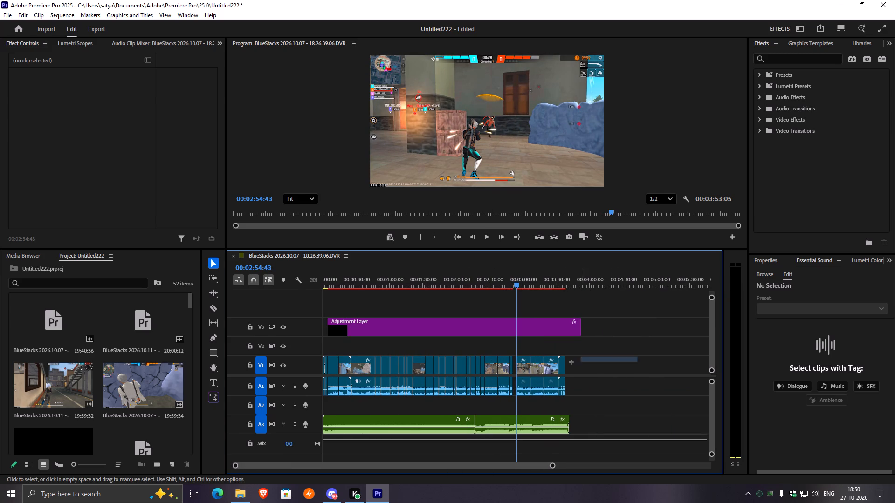
pyautogui.moveTo(571, 362); pyautogui.dragTo(523, 389)
pyautogui.moveTo(551, 465); pyautogui.dragTo(462, 462)
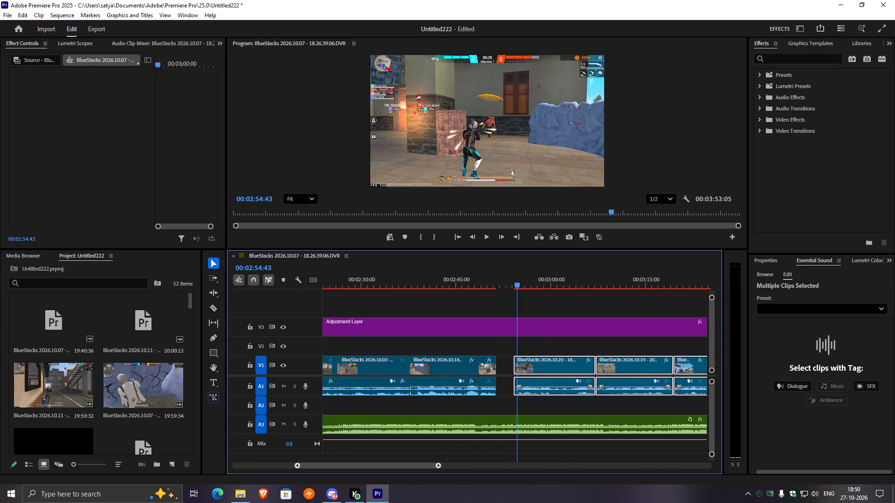
pyautogui.moveTo(541, 365); pyautogui.dragTo(526, 366)
# Play back the new join from about 00:02:51 and on into the clip after 00:03:04 to review them.
pyautogui.click(498, 292)
pyautogui.click(494, 280)
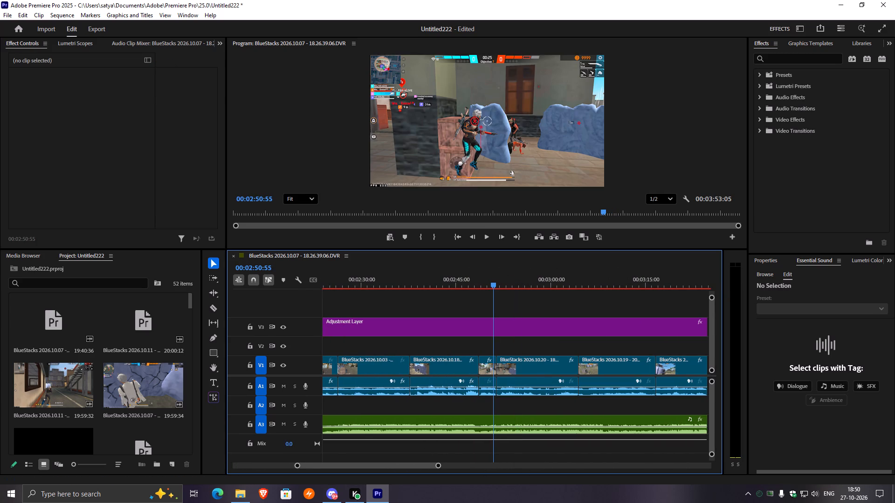
pyautogui.press('space')
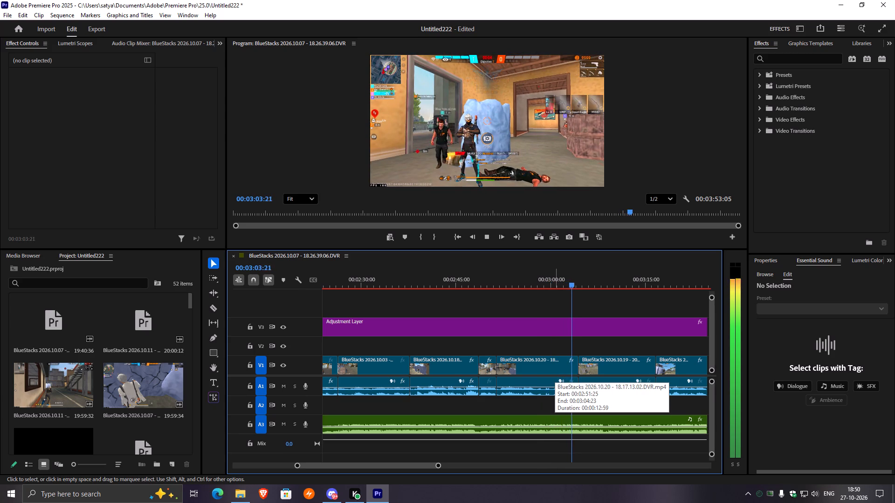
pyautogui.moveTo(439, 464); pyautogui.dragTo(458, 465)
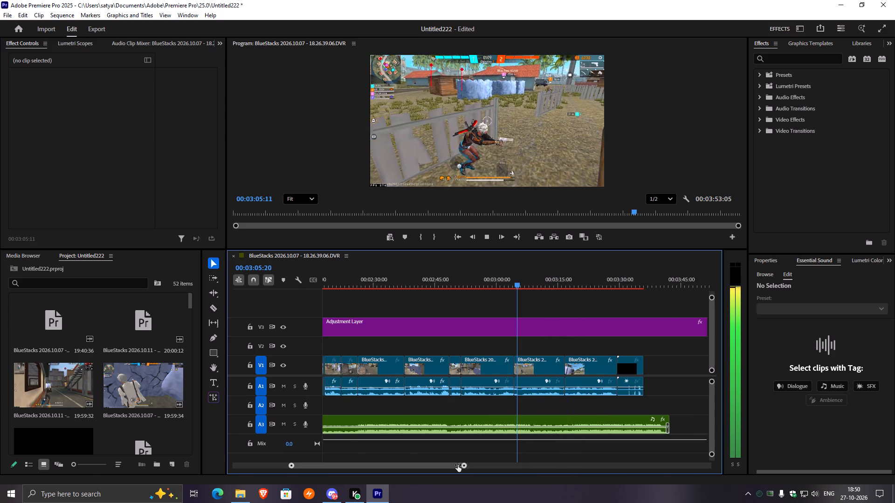
pyautogui.moveTo(458, 465); pyautogui.dragTo(489, 464)
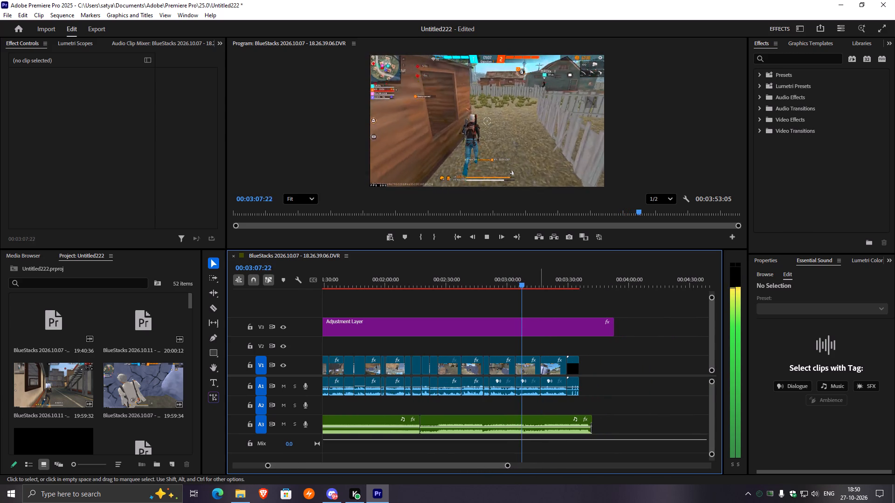
# Delete the last two gameplay clips between about 00:03:04 and the outro, starting with BlueStacks 2026.10.19.
pyautogui.click(523, 364)
pyautogui.press('Delete')
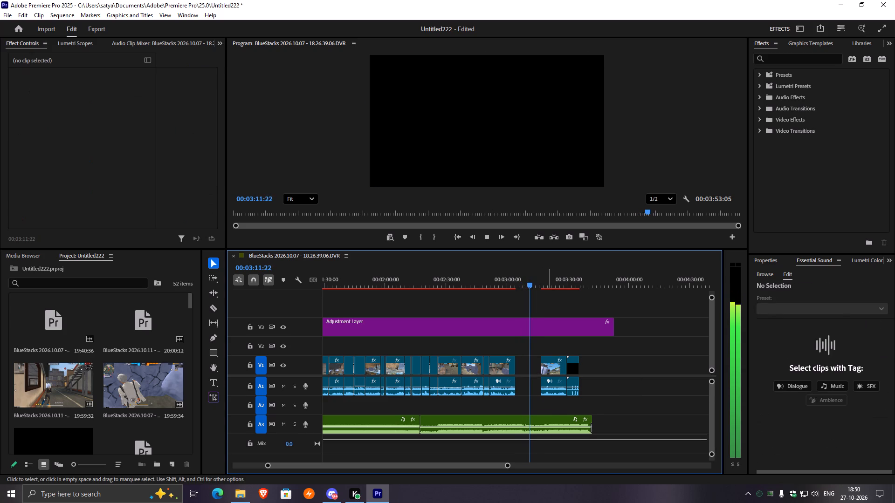
pyautogui.click(548, 369)
pyautogui.press('Delete')
# Move the new outro.mp4 clip earlier to 00:03:04:24, directly after the last gameplay clip, and check its end.
pyautogui.moveTo(606, 359); pyautogui.dragTo(571, 391)
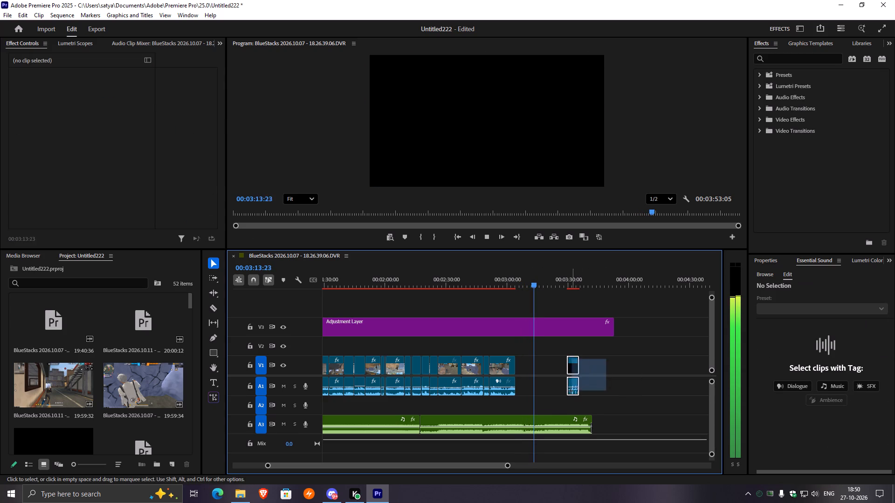
pyautogui.moveTo(571, 391); pyautogui.dragTo(570, 391)
pyautogui.moveTo(572, 366); pyautogui.dragTo(522, 366)
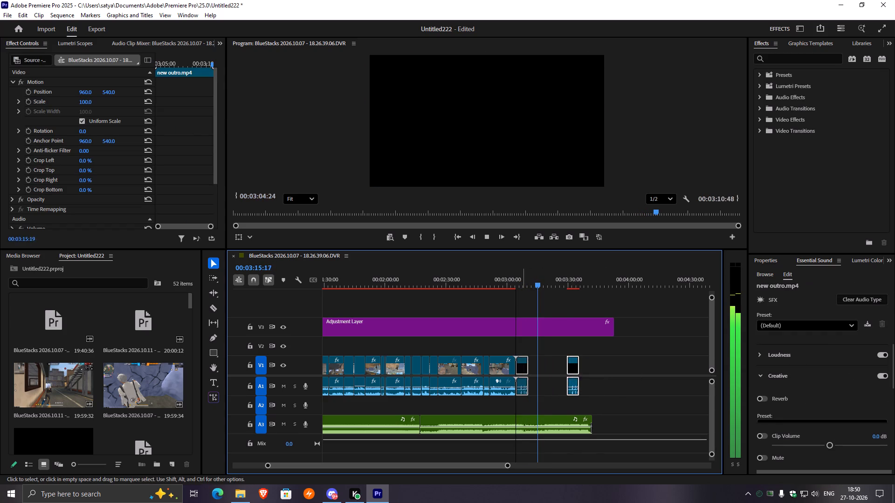
pyautogui.moveTo(542, 286); pyautogui.dragTo(529, 293)
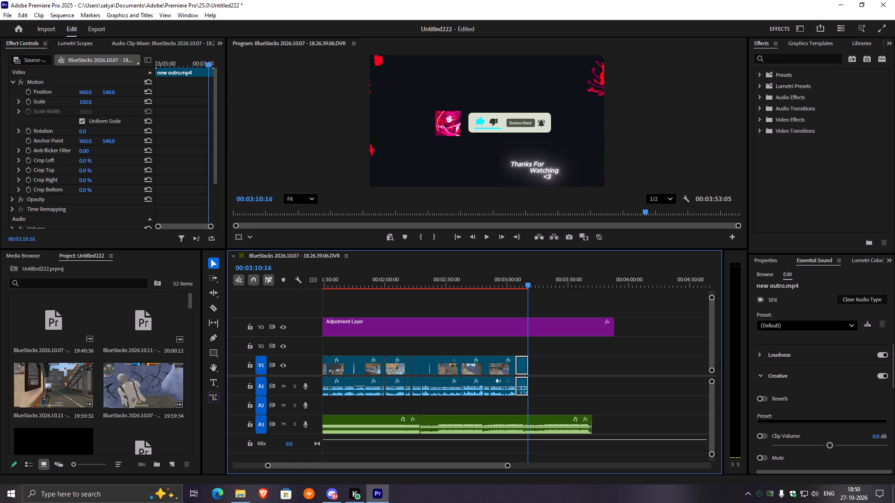
# Play the montage from the very beginning with the whole sequence in view.
pyautogui.moveTo(529, 293); pyautogui.dragTo(109, 320)
pyautogui.moveTo(475, 466); pyautogui.dragTo(511, 471)
pyautogui.press('space')
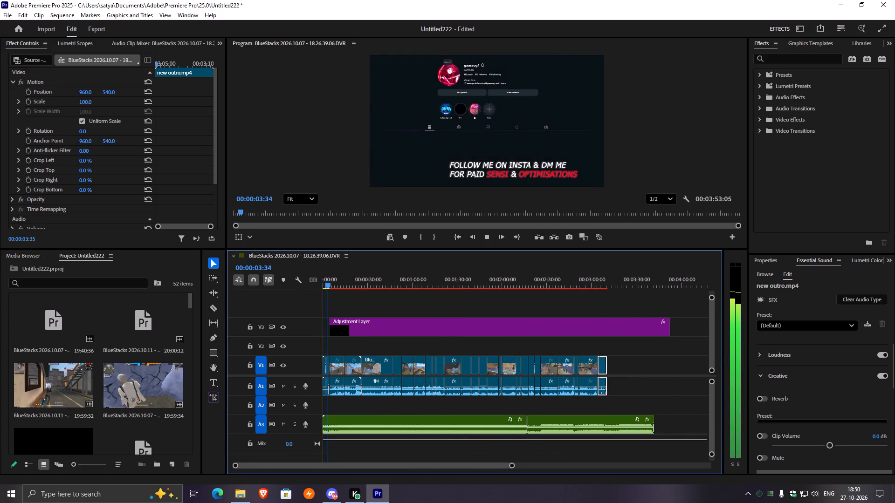
# Raise the computer's speaker volume to 74 and return to the sequence playback.
pyautogui.click(812, 494)
pyautogui.scroll(16, 826, 476)
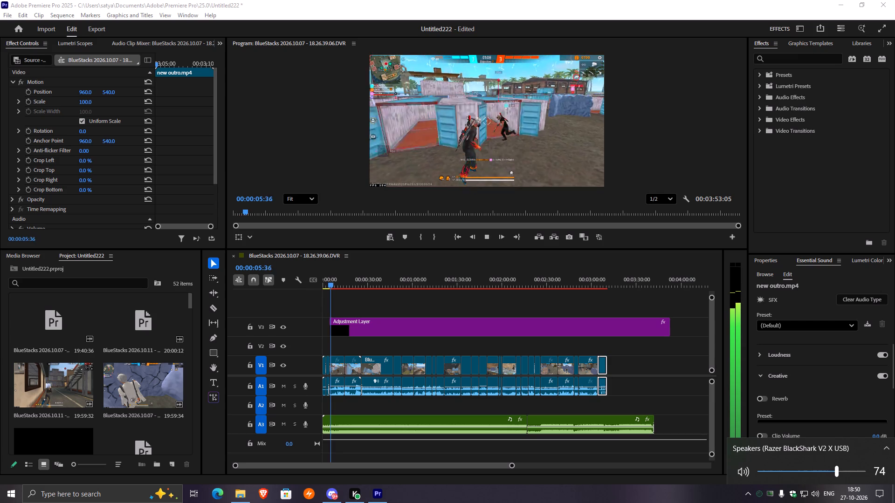
pyautogui.click(622, 245)
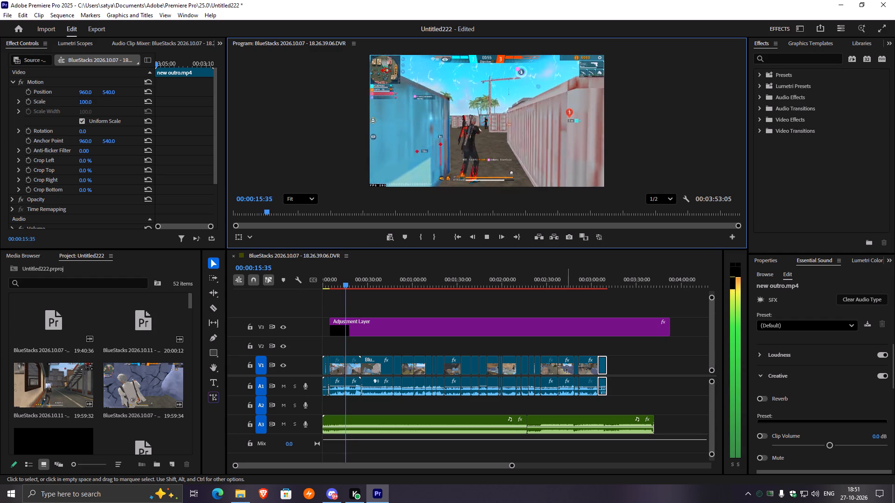
# Replay the footage between about 00:00:10 and 00:00:15 and step through its frames to find a cut point.
pyautogui.press('space')
pyautogui.moveTo(346, 283); pyautogui.dragTo(339, 284)
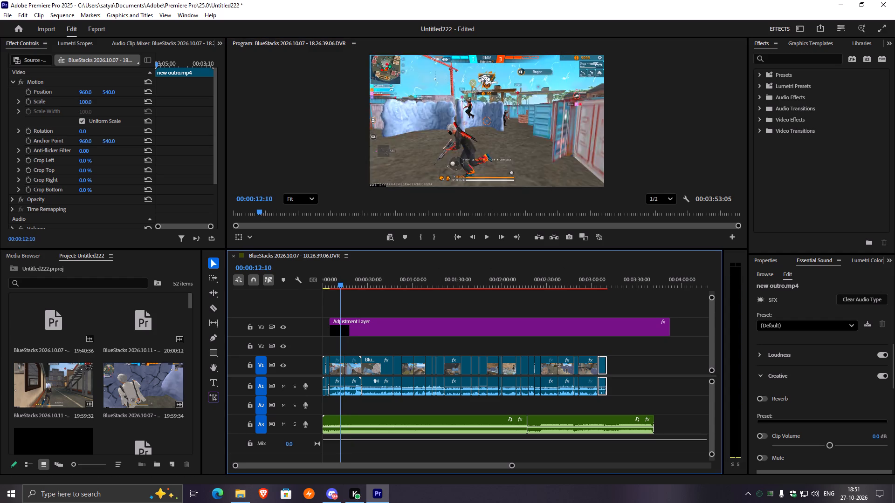
pyautogui.moveTo(339, 284); pyautogui.dragTo(338, 281)
pyautogui.press('space')
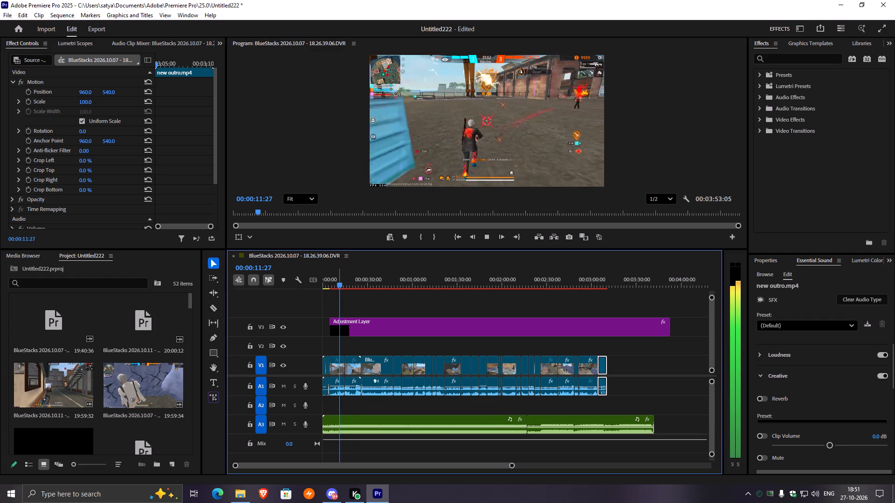
pyautogui.press('space')
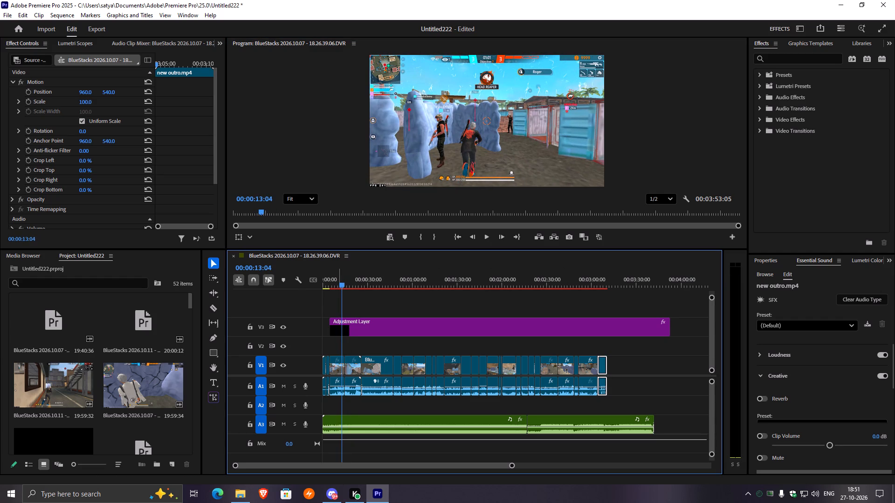
pyautogui.press('space')
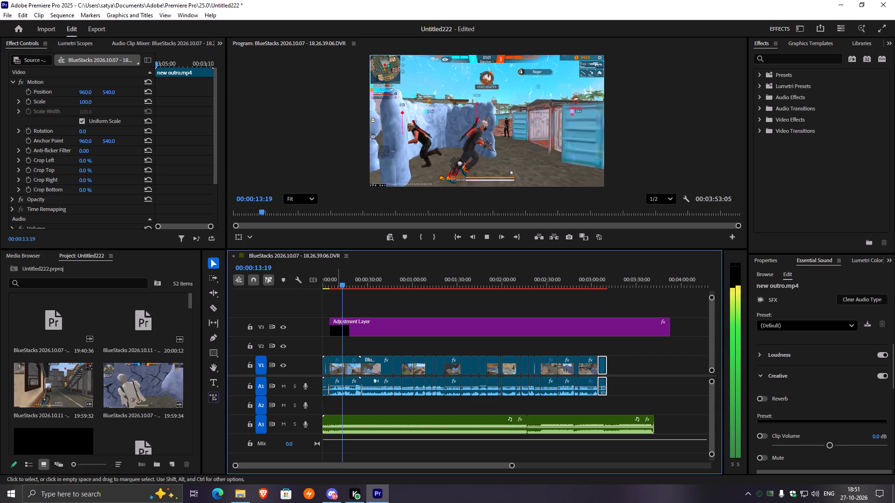
pyautogui.press('space')
pyautogui.press('space')
pyautogui.press('space')
pyautogui.press('space')
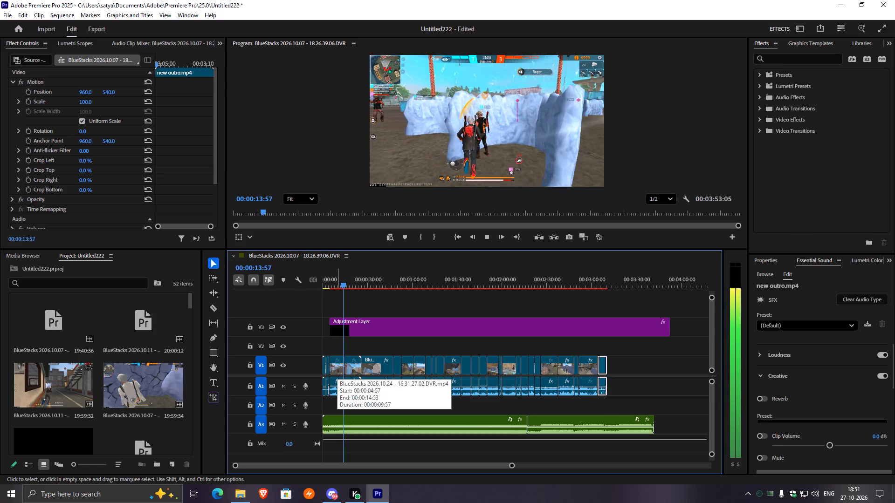
pyautogui.press('space')
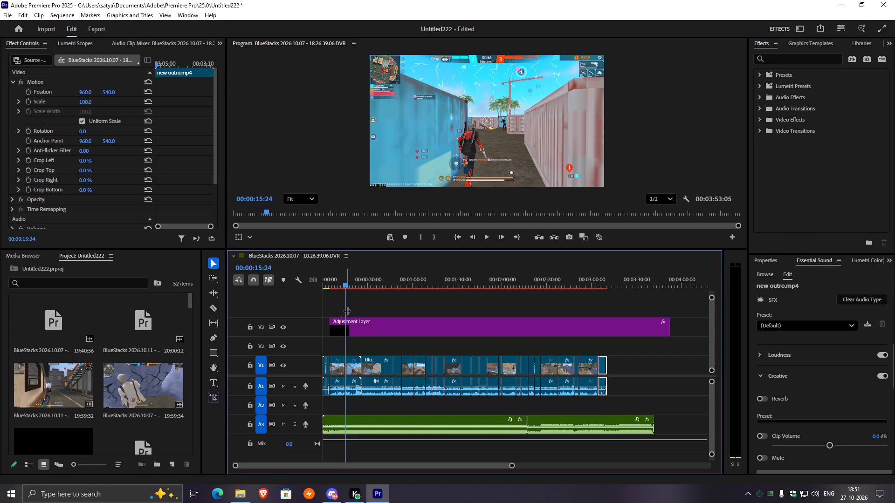
pyautogui.moveTo(348, 278); pyautogui.dragTo(339, 287)
pyautogui.press('space')
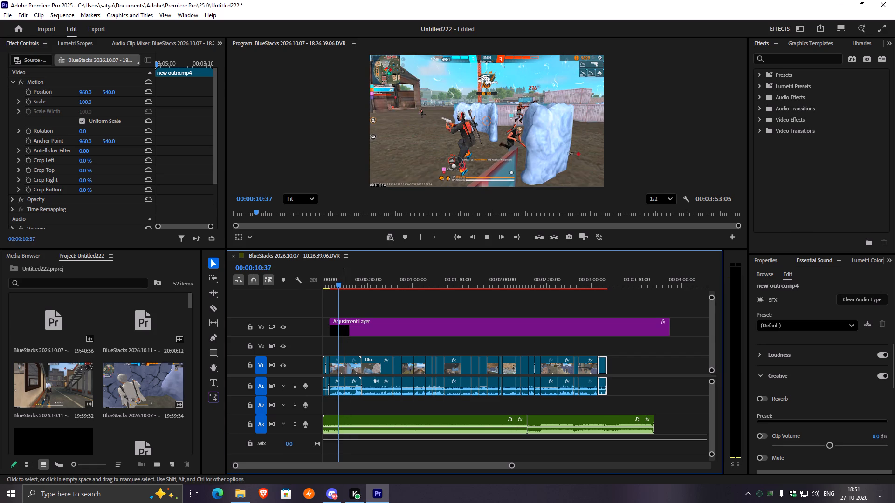
pyautogui.press('space')
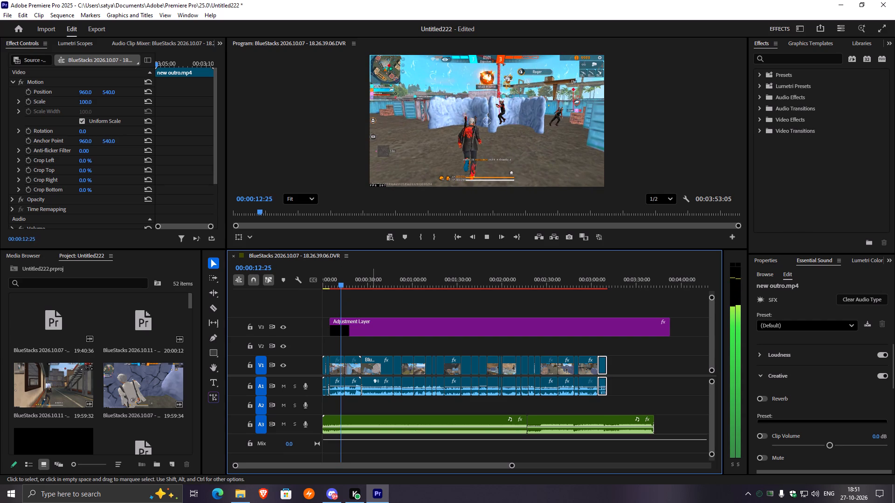
pyautogui.press('space')
pyautogui.press('space')
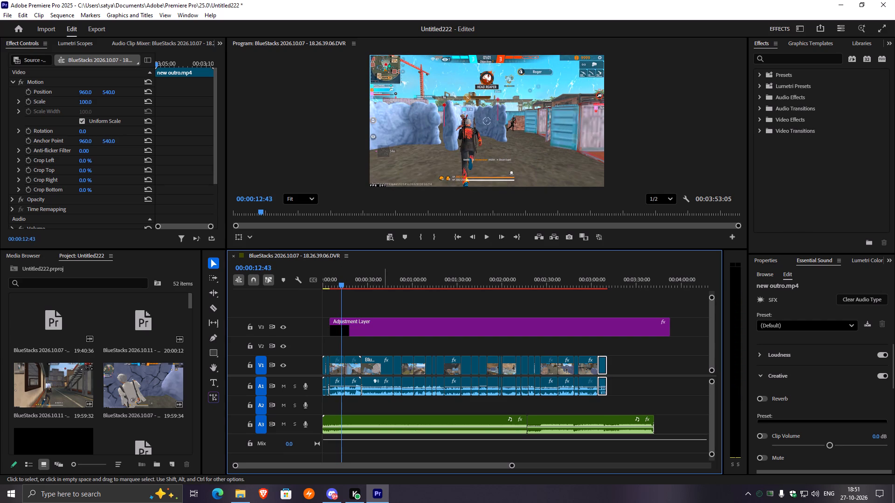
pyautogui.press('space')
pyautogui.press('space')
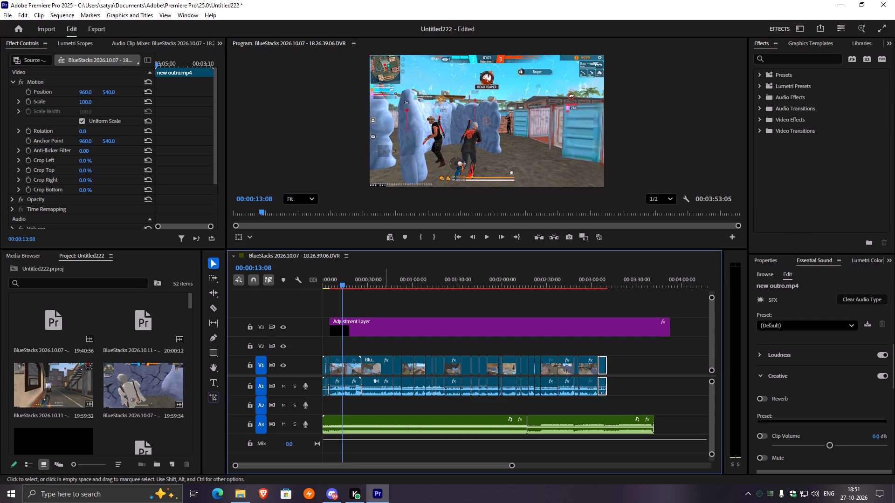
pyautogui.press('Left')
pyautogui.press('Left')
pyautogui.press('Left')
pyautogui.press('Left')
pyautogui.press('Left')
pyautogui.press('Left')
pyautogui.press('Left')
pyautogui.press('Left')
pyautogui.press('Left')
pyautogui.press('Left')
pyautogui.press('Left')
pyautogui.press('Left')
pyautogui.press('Left')
pyautogui.press('Left')
pyautogui.press('Left')
pyautogui.press('Left')
pyautogui.press('Left')
pyautogui.press('Left')
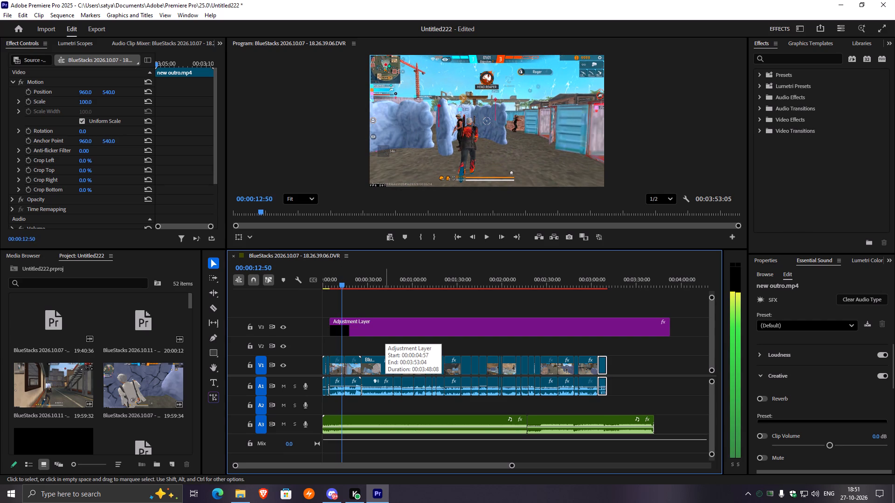
pyautogui.press('Left')
pyautogui.press('Left')
pyautogui.press('Left')
pyautogui.press('Left')
pyautogui.press('Left')
pyautogui.press('Left')
pyautogui.press('Left')
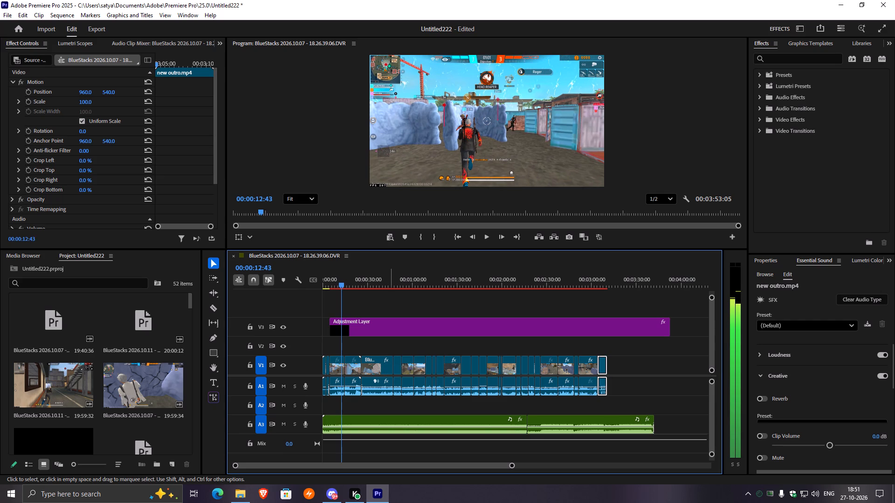
pyautogui.press('space')
pyautogui.press('space')
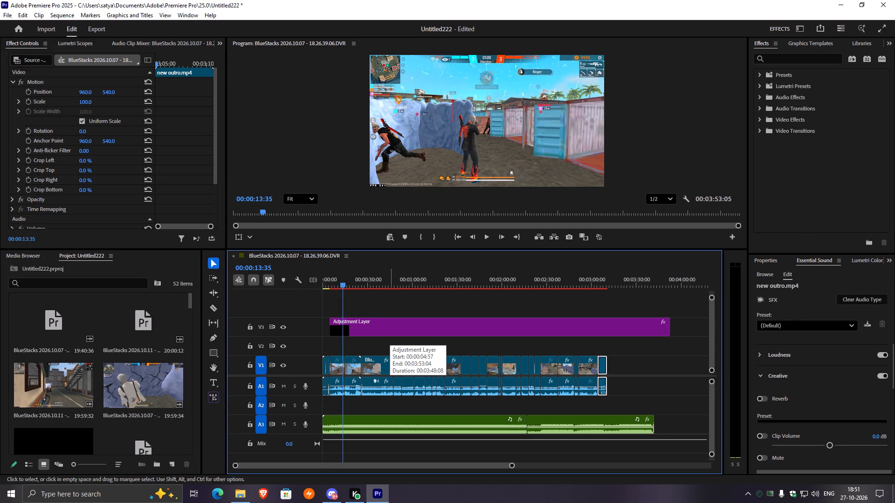
# Split the BlueStacks 2026.10.24 - 16.31.27.02 clip at 00:00:13:23, delete the short piece after the cut, and play that spot.
pyautogui.press('Left')
pyautogui.press('Left')
pyautogui.press('Left')
pyautogui.press('Left')
pyautogui.press('Left')
pyautogui.press('Left')
pyautogui.press('Left')
pyautogui.press('Left')
pyautogui.press('Left')
pyautogui.press('Left')
pyautogui.press('Left')
pyautogui.press('Left')
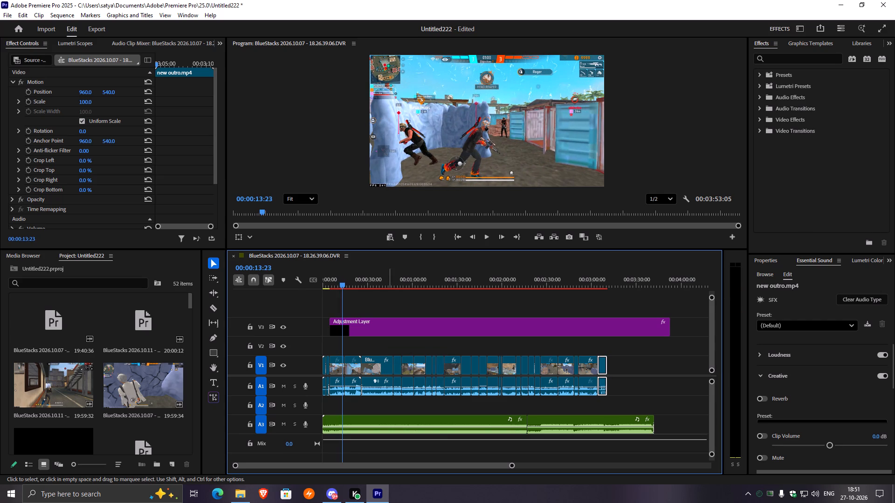
pyautogui.click(339, 365)
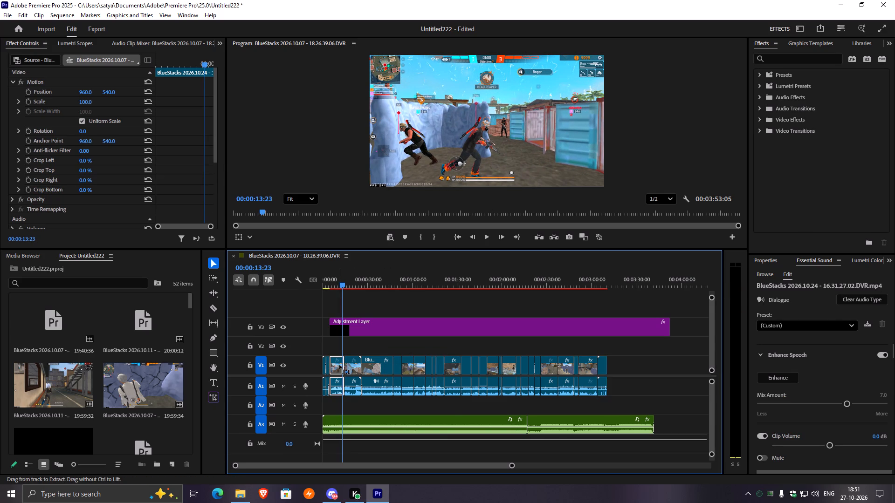
pyautogui.hotkey('ctrl', 'k')
pyautogui.press('space')
pyautogui.press('space')
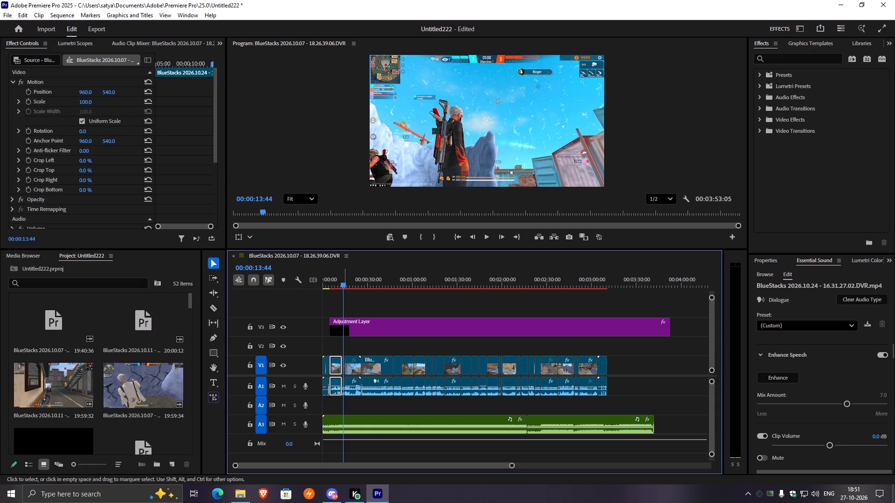
pyautogui.click(344, 366)
pyautogui.press('Delete')
pyautogui.press('space')
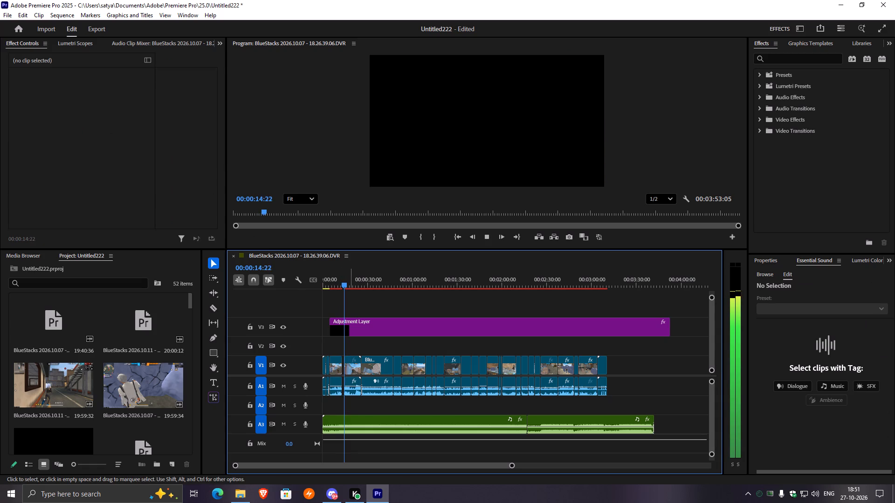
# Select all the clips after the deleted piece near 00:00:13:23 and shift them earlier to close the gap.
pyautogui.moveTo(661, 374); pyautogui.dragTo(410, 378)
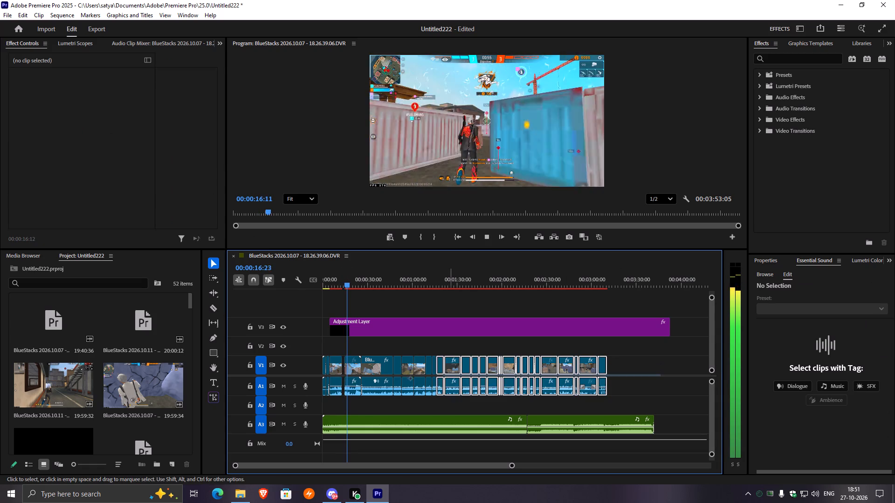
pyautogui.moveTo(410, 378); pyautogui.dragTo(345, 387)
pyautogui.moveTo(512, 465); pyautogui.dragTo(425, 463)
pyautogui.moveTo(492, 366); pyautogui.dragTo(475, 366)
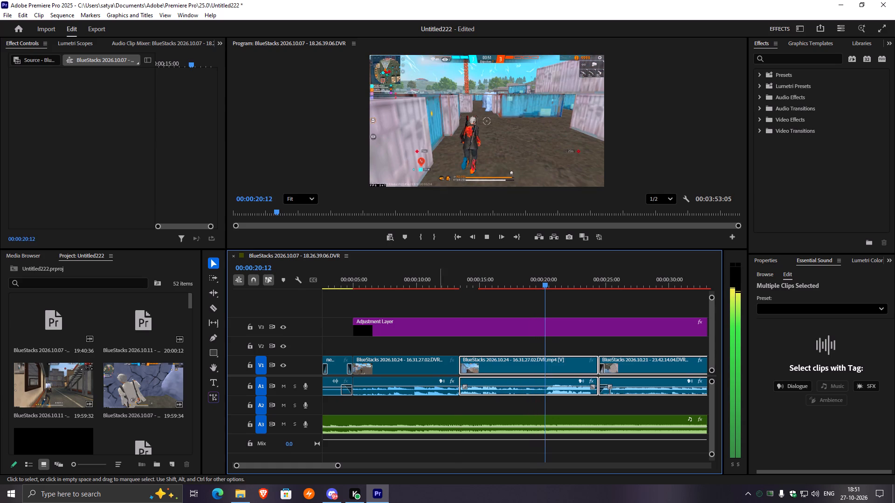
# Play the sequence from about 00:00:07 across the closed cut to check how the two BlueStacks 2026.10.24 pieces join.
pyautogui.click(437, 272)
pyautogui.press('space')
pyautogui.click(381, 285)
pyautogui.press('space')
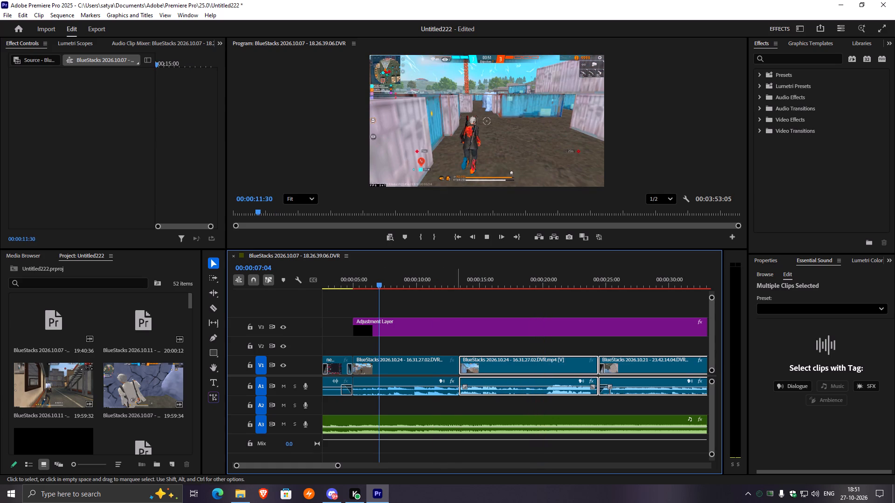
pyautogui.press('space')
pyautogui.press('space')
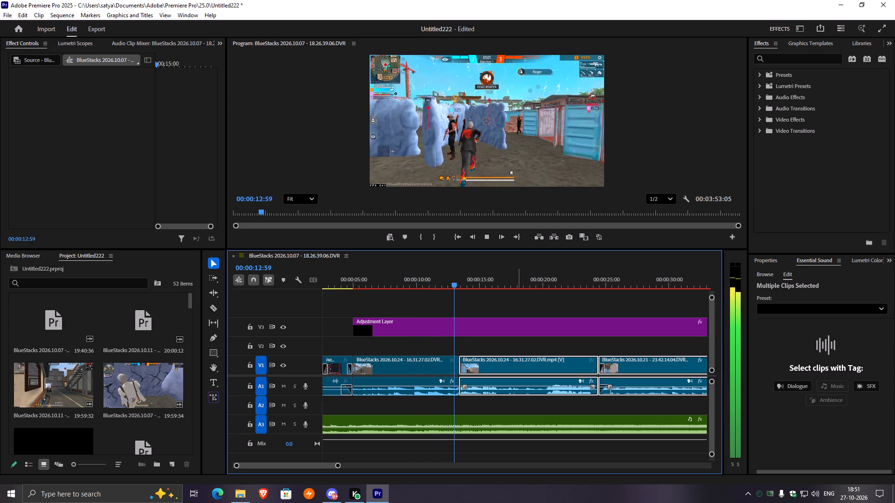
pyautogui.press('space')
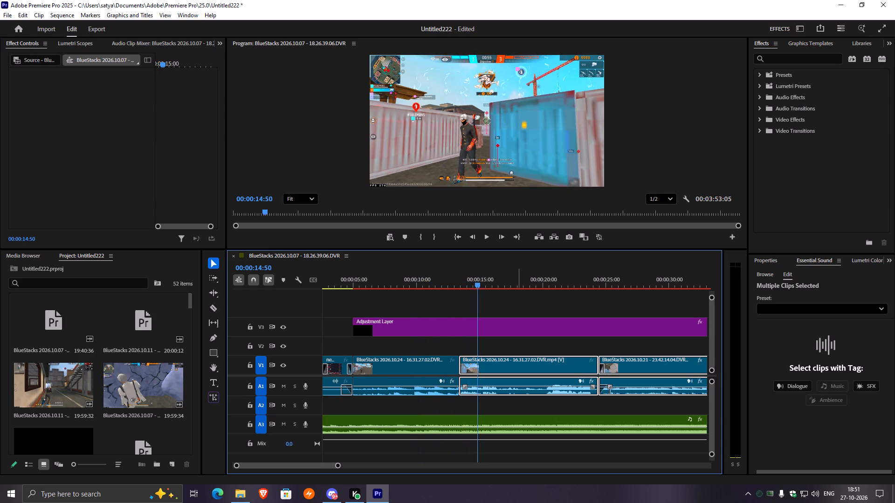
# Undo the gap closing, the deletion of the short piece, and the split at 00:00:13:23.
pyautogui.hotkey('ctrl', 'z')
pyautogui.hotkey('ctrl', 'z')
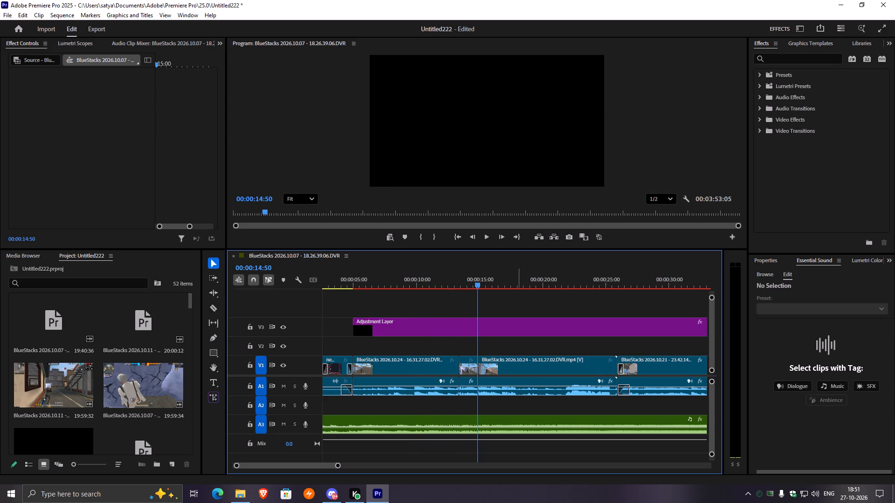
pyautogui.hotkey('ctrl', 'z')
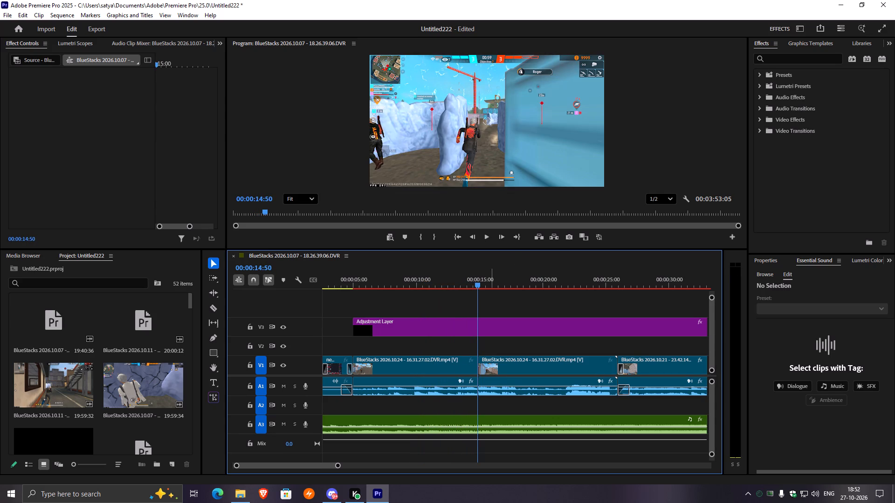
# Trim the end of the second BlueStacks 2026.10.24 - 16.31.27.02 clip back to 00:00:25:23.
pyautogui.press('space')
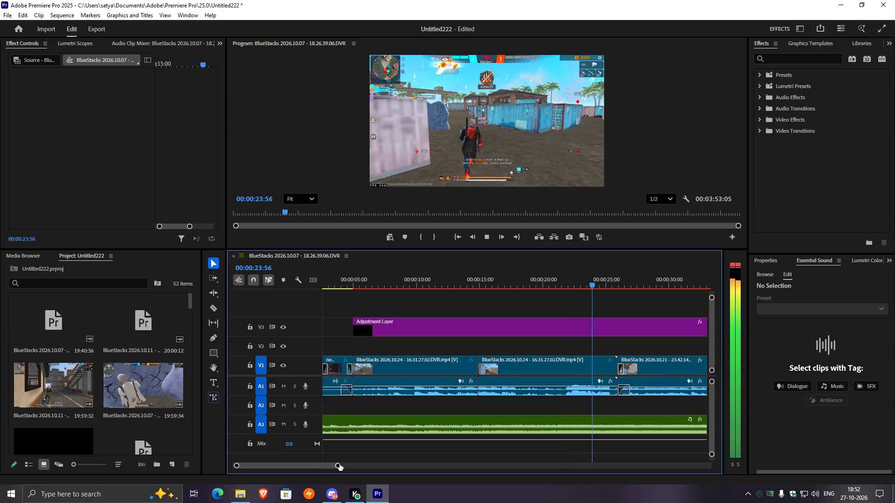
pyautogui.press('space')
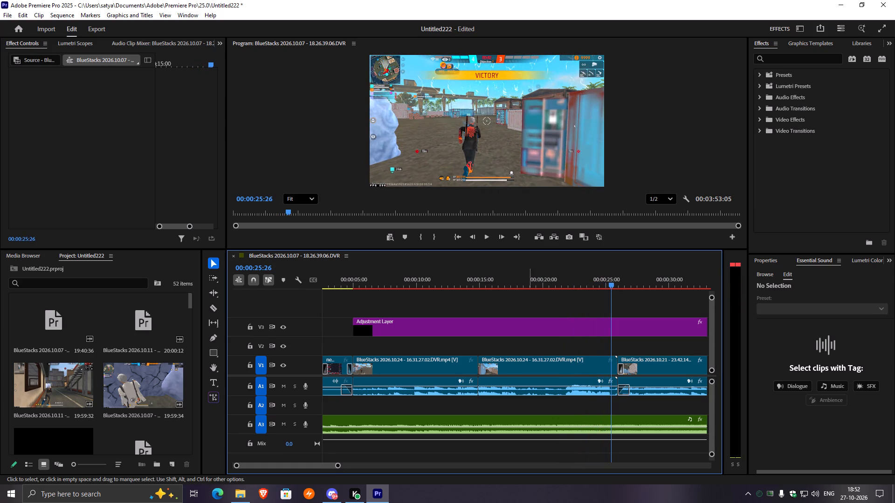
pyautogui.click(613, 280)
pyautogui.click(602, 365)
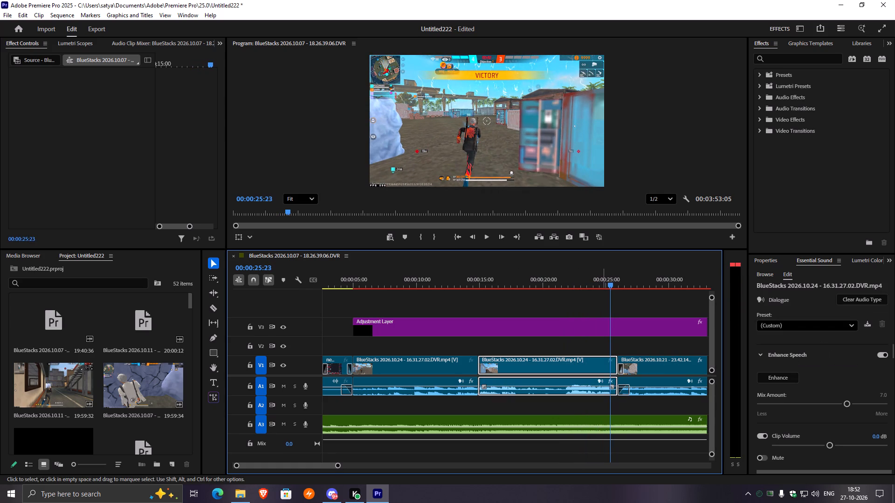
pyautogui.moveTo(615, 362); pyautogui.dragTo(610, 362)
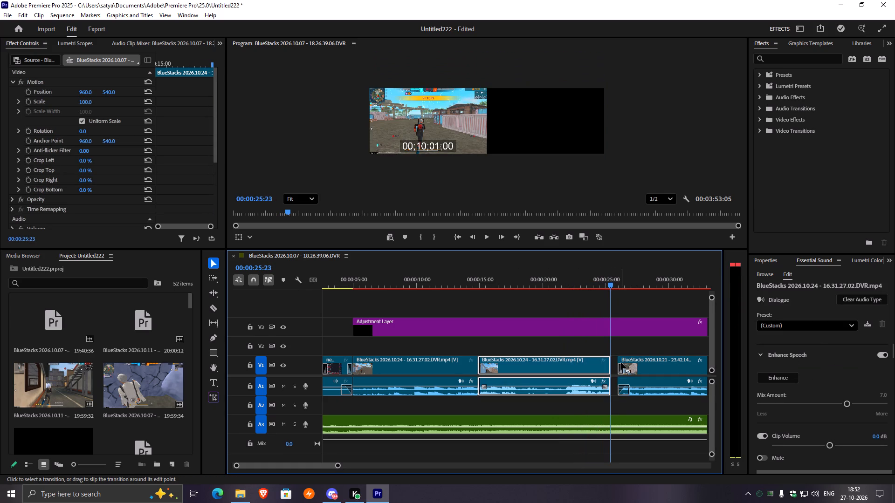
# Delete the video and audio transitions at the start of the BlueStacks 2026.10.21 - 23.42.14.04 clip.
pyautogui.click(623, 367)
pyautogui.press('Delete')
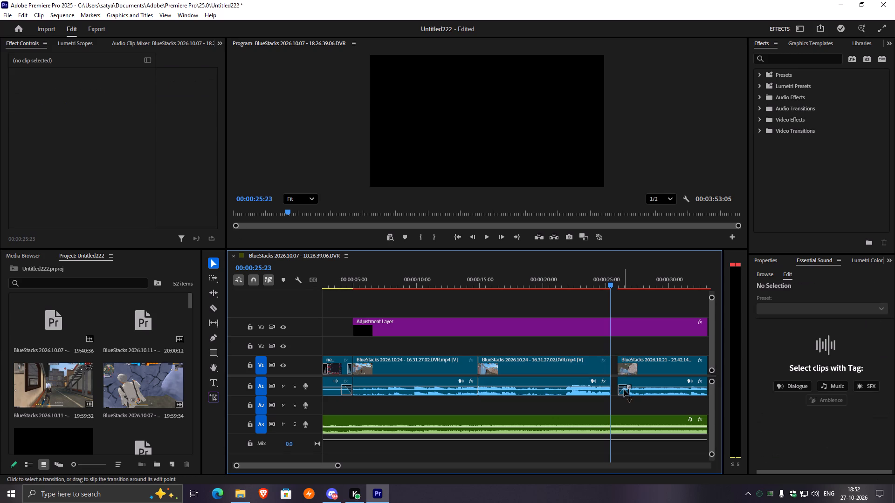
pyautogui.click(624, 389)
pyautogui.press('Delete')
pyautogui.hotkey('ctrl', 'z')
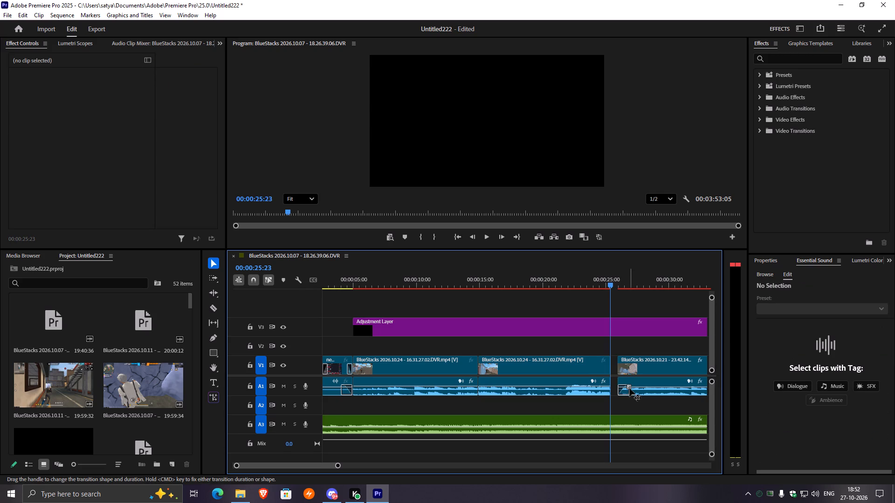
pyautogui.click(629, 388)
pyautogui.press('Delete')
# Select the BlueStacks 23.42.14.04 clip and all clips after it, and shift them earlier to meet the trimmed clip at 00:00:25:23.
pyautogui.click(635, 367)
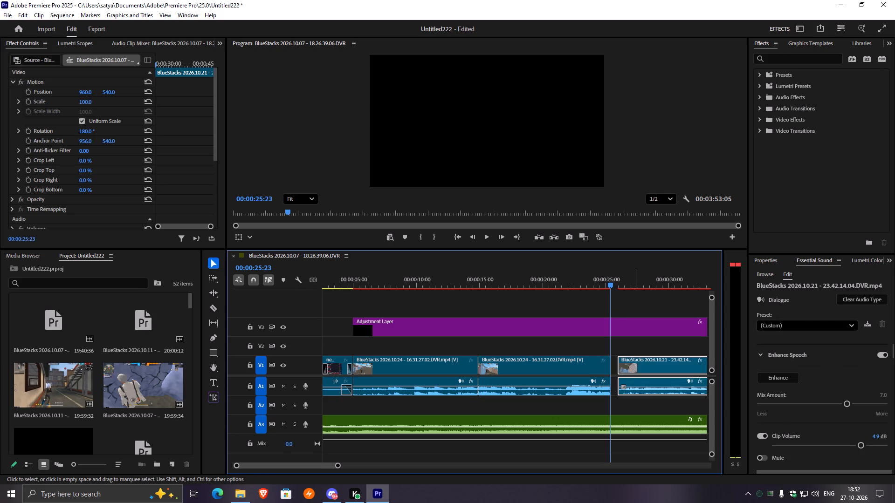
pyautogui.moveTo(338, 465); pyautogui.dragTo(396, 465)
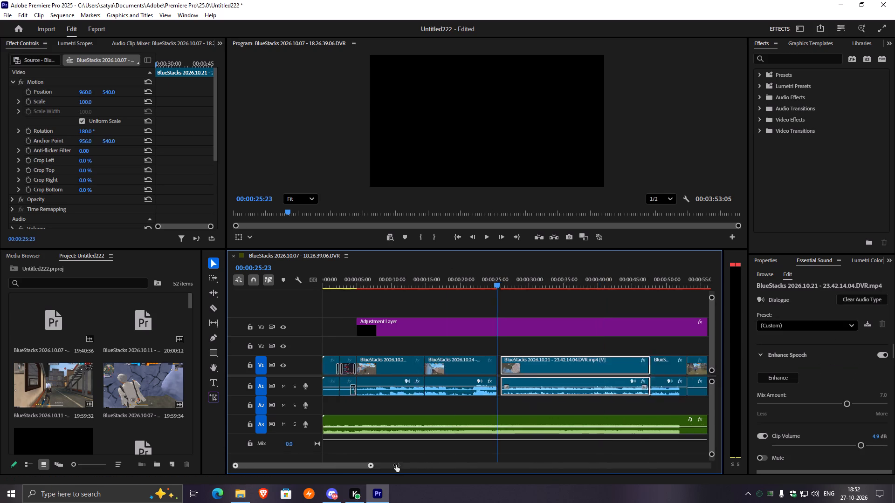
pyautogui.moveTo(396, 465); pyautogui.dragTo(529, 463)
pyautogui.moveTo(628, 380); pyautogui.dragTo(367, 384)
pyautogui.moveTo(533, 466); pyautogui.dragTo(426, 469)
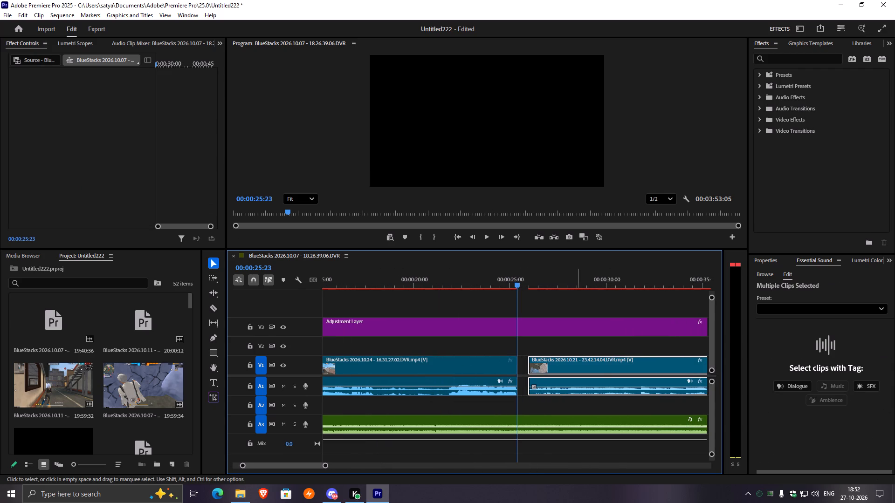
pyautogui.moveTo(564, 364); pyautogui.dragTo(553, 364)
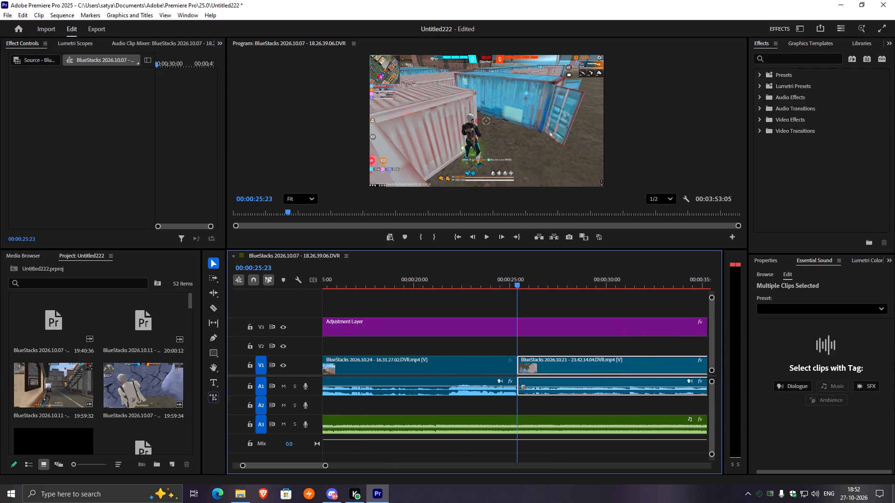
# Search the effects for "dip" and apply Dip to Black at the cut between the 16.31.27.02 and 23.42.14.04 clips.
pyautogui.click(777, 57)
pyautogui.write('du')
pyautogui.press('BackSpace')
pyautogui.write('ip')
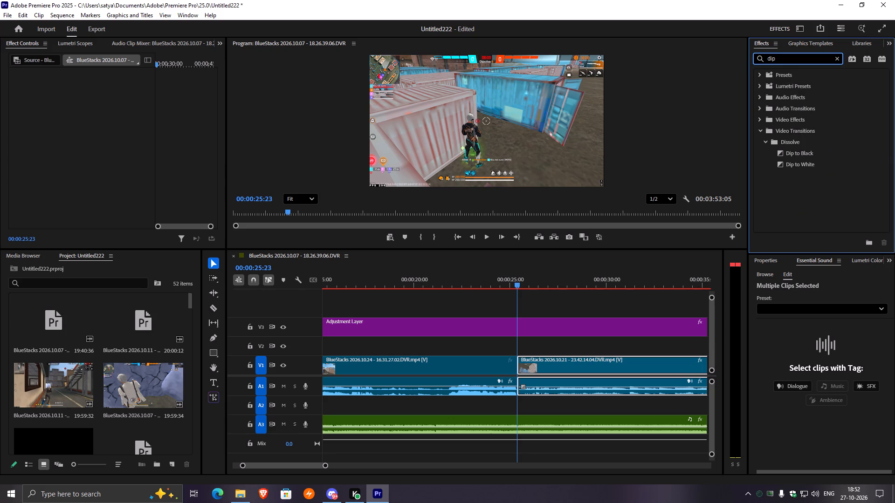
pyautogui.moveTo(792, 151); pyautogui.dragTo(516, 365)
# Replay the footage between about 00:00:24 and 00:00:27 to review the transition and the opening of the 23.42.14.04 clip.
pyautogui.moveTo(515, 284); pyautogui.dragTo(511, 286)
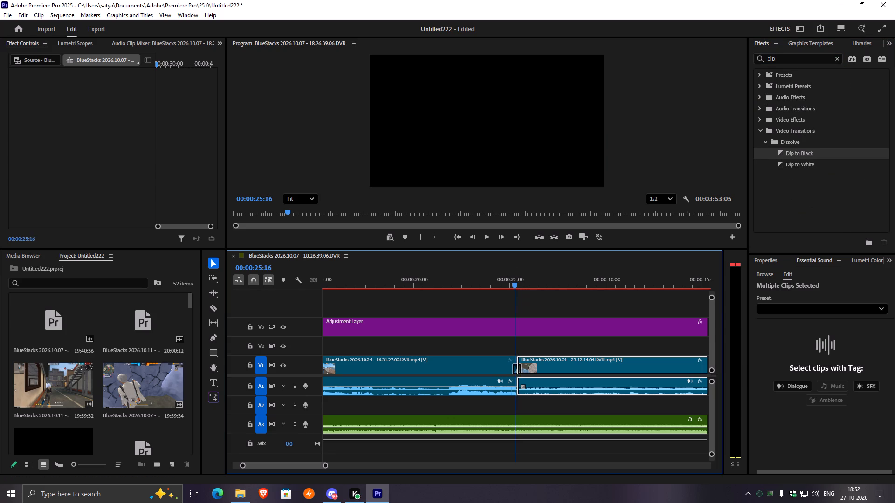
pyautogui.moveTo(511, 286); pyautogui.dragTo(508, 285)
pyautogui.press('space')
pyautogui.click(581, 258)
pyautogui.press('space')
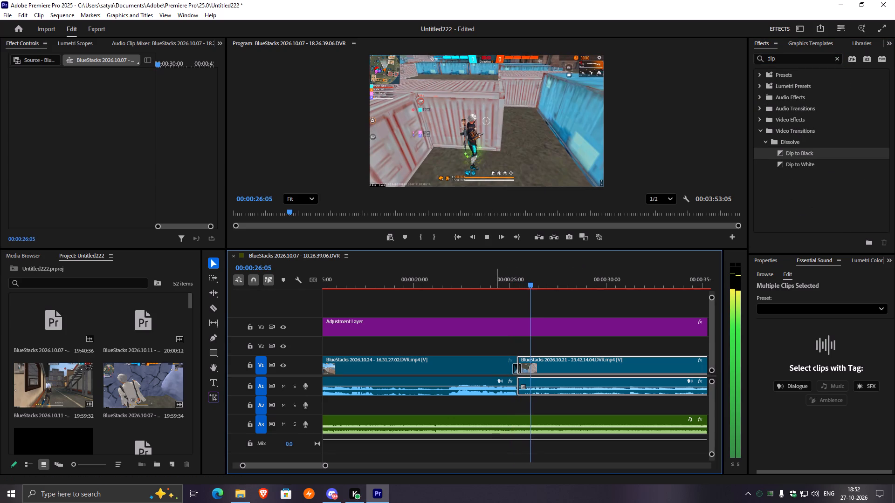
pyautogui.click(497, 280)
pyautogui.press('space')
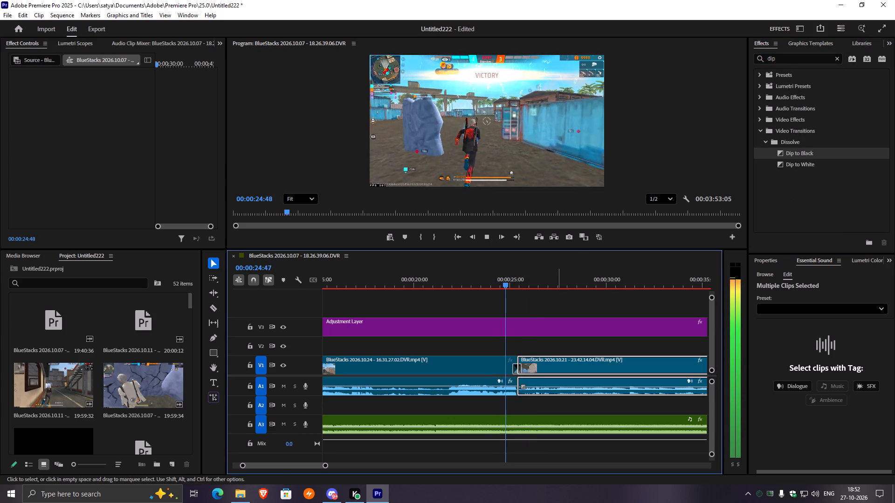
pyautogui.press('space')
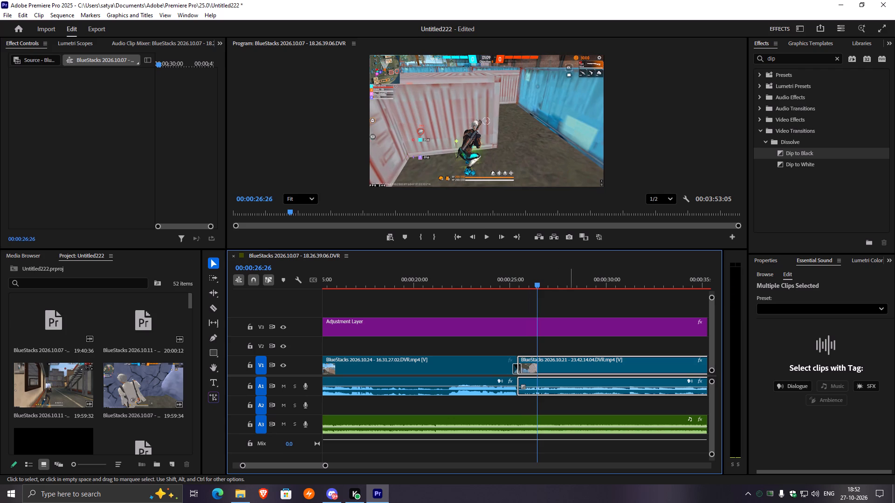
pyautogui.click(548, 363)
pyautogui.click(563, 365)
pyautogui.press('space')
pyautogui.press('space')
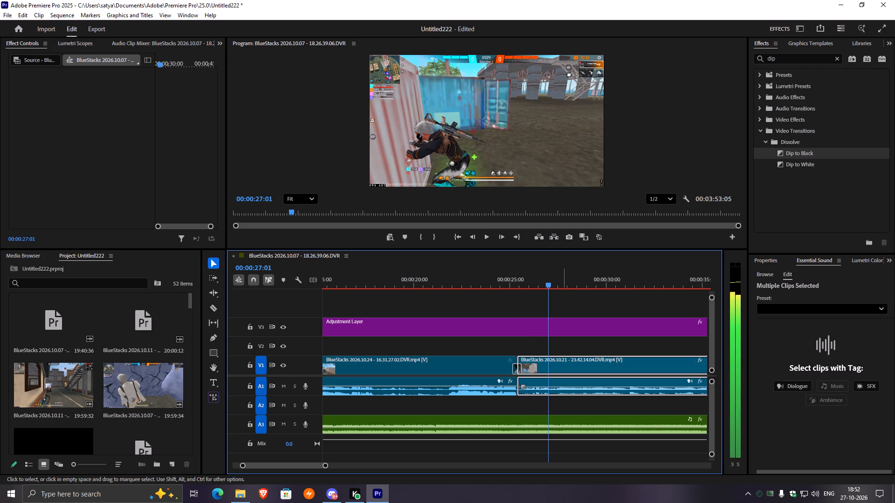
pyautogui.click(563, 365)
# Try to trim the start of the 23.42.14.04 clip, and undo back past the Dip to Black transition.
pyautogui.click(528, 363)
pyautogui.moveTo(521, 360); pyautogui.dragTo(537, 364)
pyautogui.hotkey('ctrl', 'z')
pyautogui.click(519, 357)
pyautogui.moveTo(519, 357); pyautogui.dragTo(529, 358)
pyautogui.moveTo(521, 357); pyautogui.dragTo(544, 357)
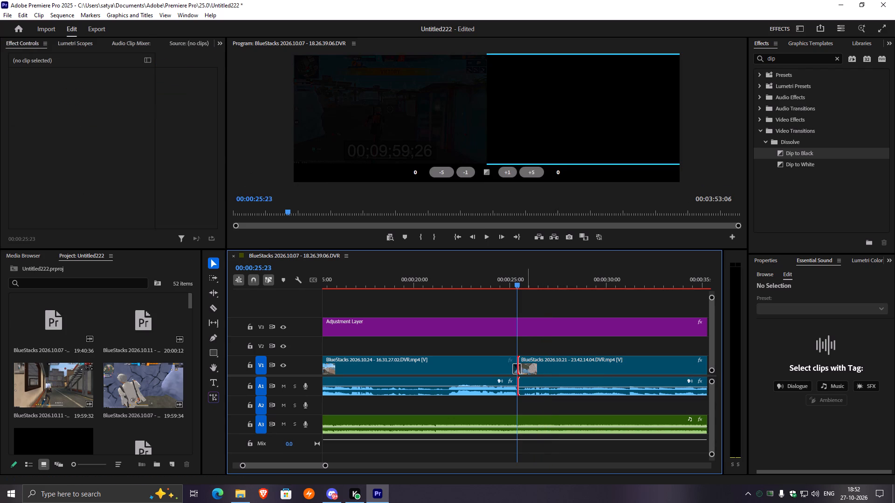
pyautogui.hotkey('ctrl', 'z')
# Find a better opening frame, trim the 23.42.14.04 clip's start to 00:00:25:56, and move the clip back against the preceding one.
pyautogui.moveTo(518, 286); pyautogui.dragTo(532, 289)
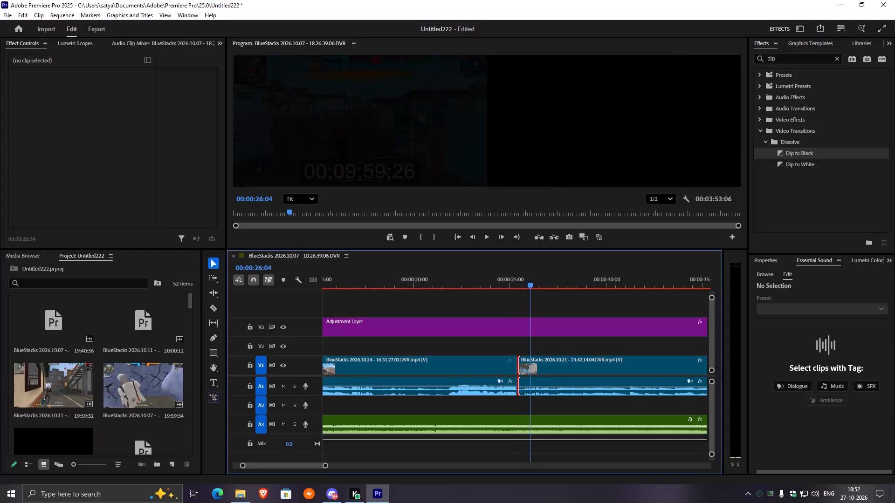
pyautogui.moveTo(532, 289); pyautogui.dragTo(541, 291)
pyautogui.press('space')
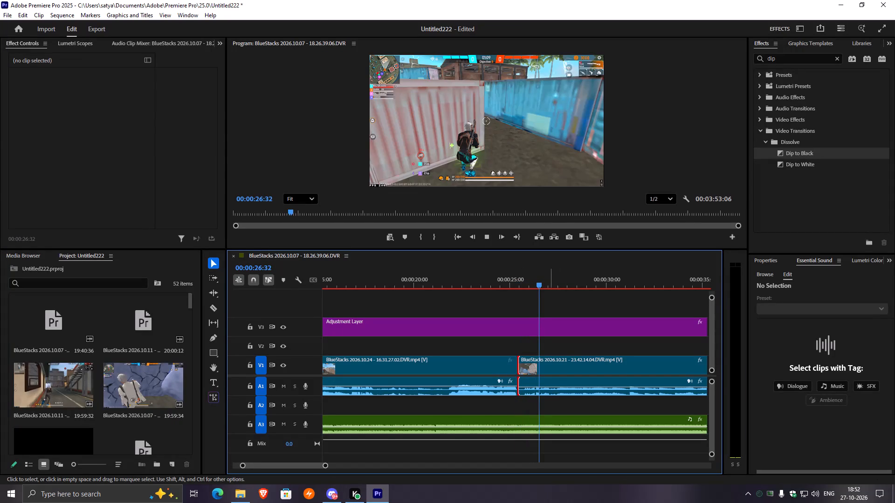
pyautogui.press('space')
pyautogui.press('space')
pyautogui.press('space')
pyautogui.click(559, 362)
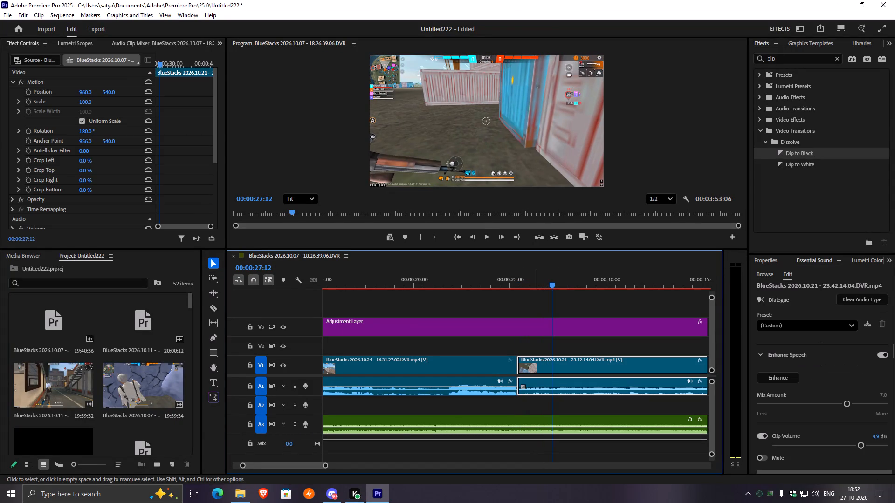
pyautogui.click(522, 360)
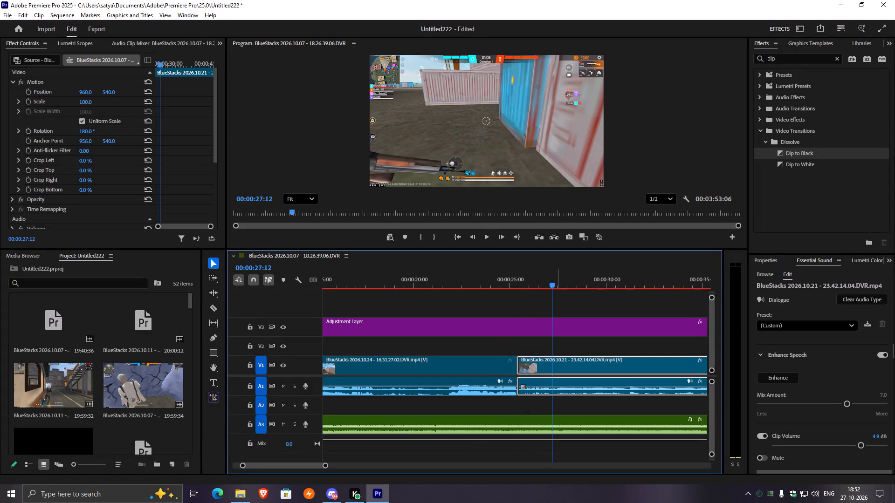
pyautogui.moveTo(554, 286); pyautogui.dragTo(536, 290)
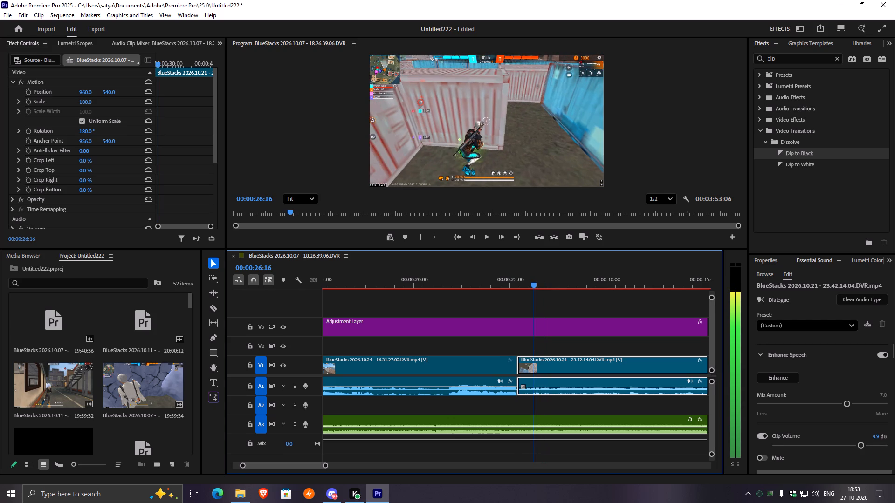
pyautogui.moveTo(536, 290); pyautogui.dragTo(530, 290)
pyautogui.click(534, 367)
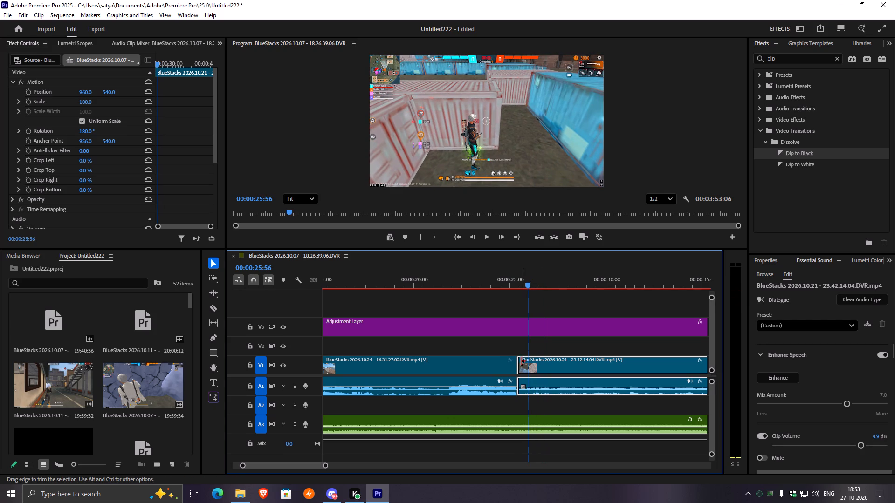
pyautogui.moveTo(521, 361); pyautogui.dragTo(535, 364)
pyautogui.moveTo(558, 364); pyautogui.dragTo(547, 364)
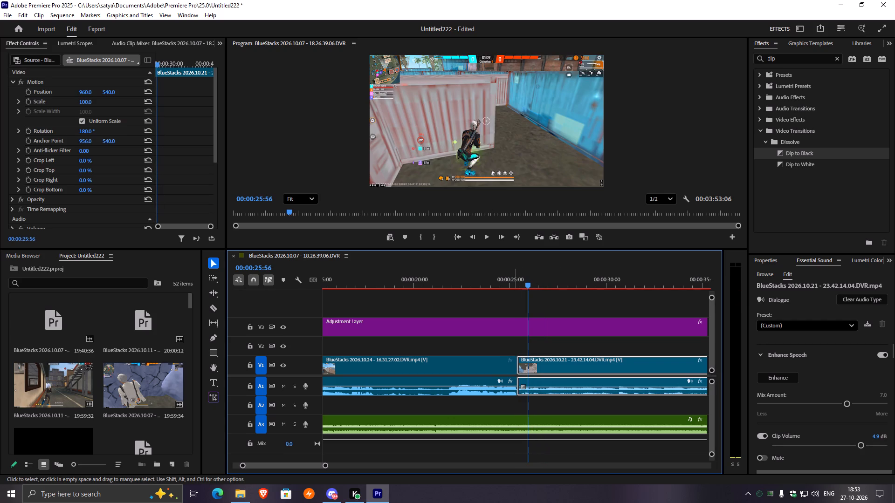
# Trim the start of the 23.42.14.04 clip again to 00:00:26:30 and move it back against the preceding clip.
pyautogui.click(513, 282)
pyautogui.press('space')
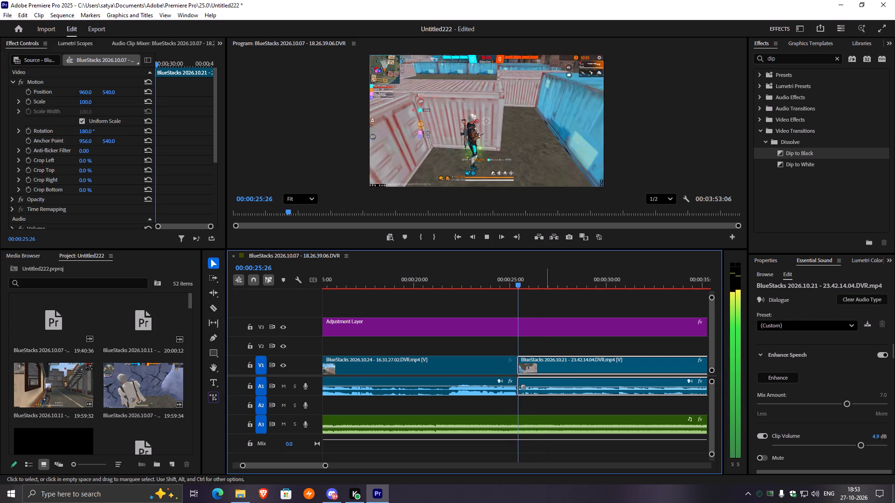
pyautogui.press('space')
pyautogui.click(544, 362)
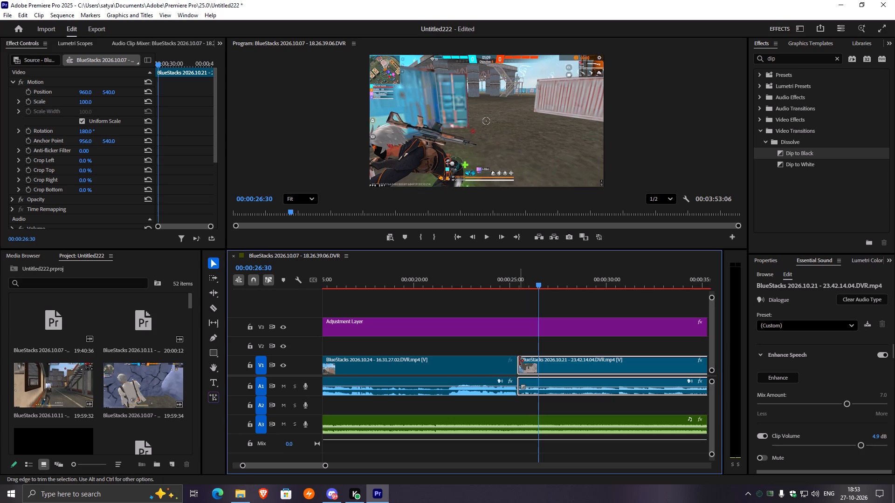
pyautogui.moveTo(521, 361); pyautogui.dragTo(542, 363)
pyautogui.moveTo(568, 363); pyautogui.dragTo(550, 363)
pyautogui.click(509, 283)
pyautogui.press('space')
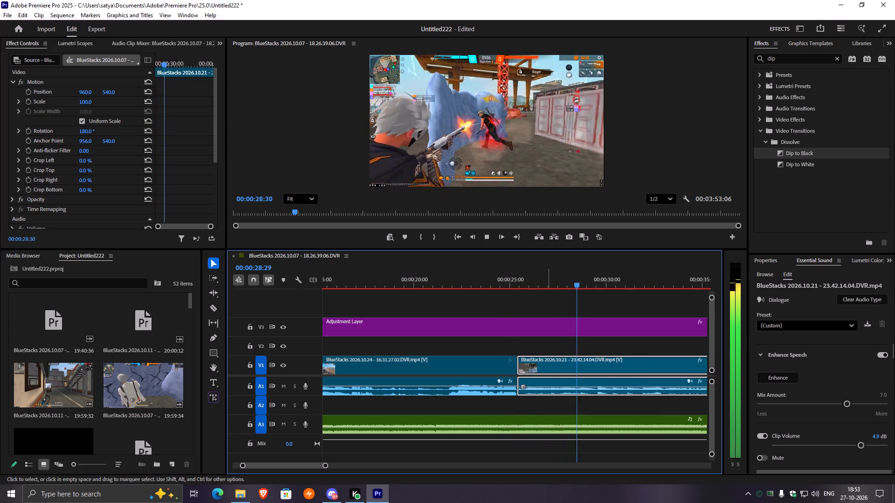
pyautogui.press('space')
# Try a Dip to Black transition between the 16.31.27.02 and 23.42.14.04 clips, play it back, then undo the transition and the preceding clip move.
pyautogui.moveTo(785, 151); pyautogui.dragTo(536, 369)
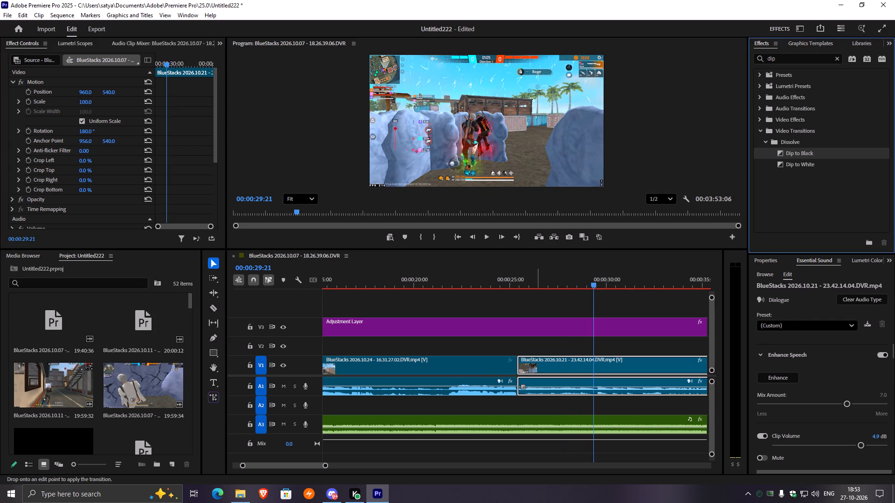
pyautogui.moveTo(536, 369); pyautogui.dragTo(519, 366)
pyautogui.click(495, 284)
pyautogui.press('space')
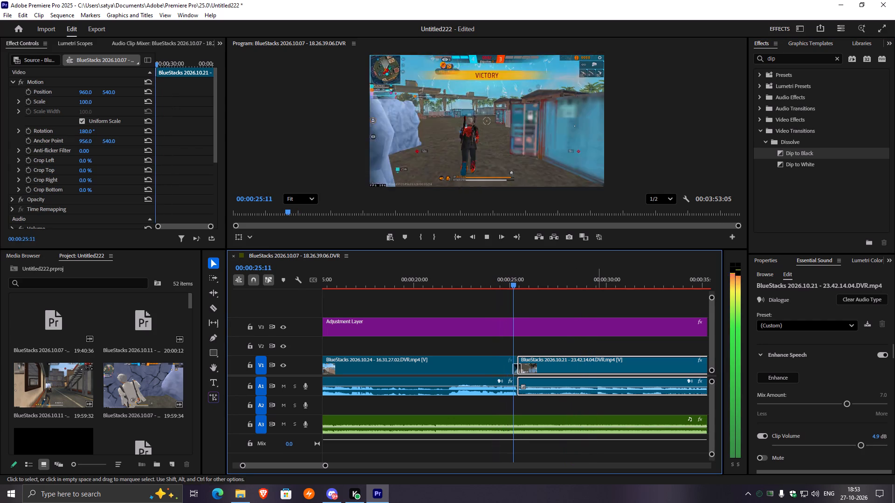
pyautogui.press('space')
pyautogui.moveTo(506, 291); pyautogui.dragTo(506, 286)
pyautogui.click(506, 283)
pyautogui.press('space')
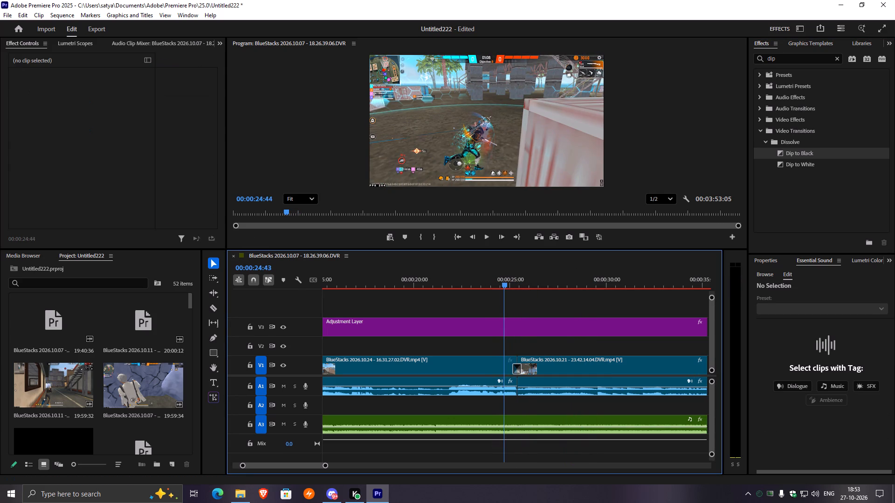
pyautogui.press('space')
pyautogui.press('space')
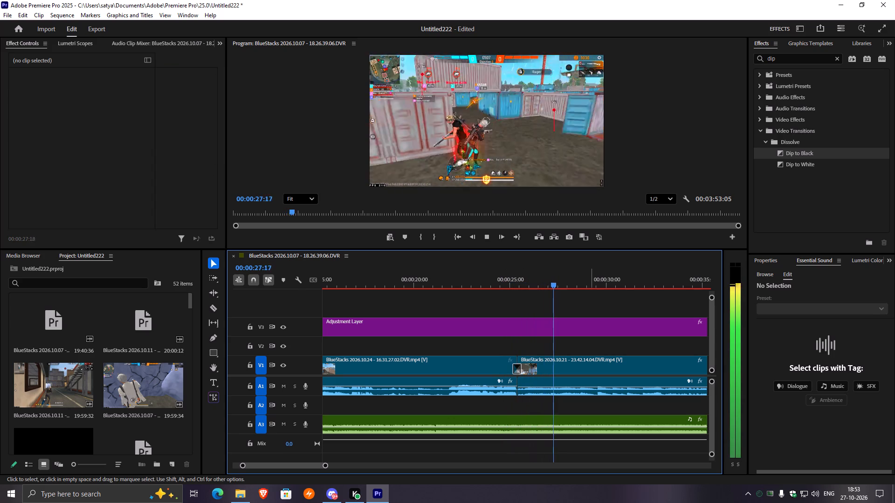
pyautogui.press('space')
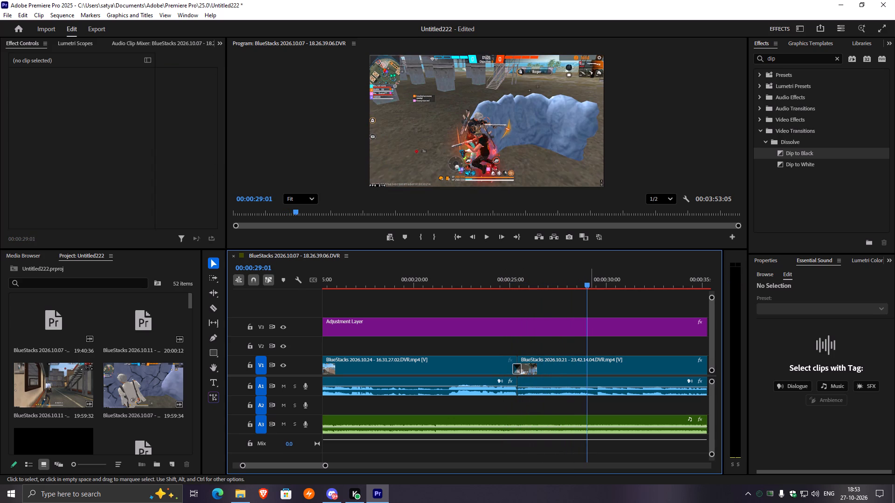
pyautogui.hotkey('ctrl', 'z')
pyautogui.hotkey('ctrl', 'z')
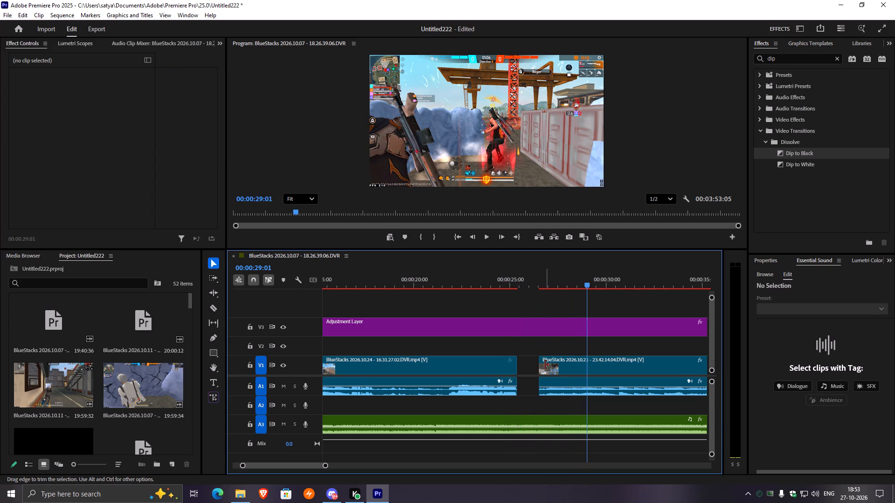
# Extend the start of the 23.42.14.04 clip earlier until it meets the preceding clip, playing back the added footage.
pyautogui.click(545, 365)
pyautogui.moveTo(540, 363); pyautogui.dragTo(534, 361)
pyautogui.click(533, 285)
pyautogui.press('space')
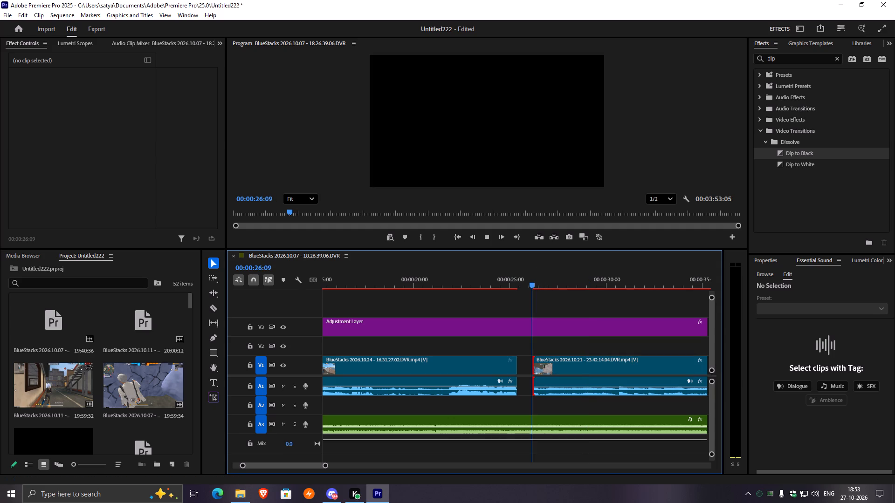
pyautogui.press('space')
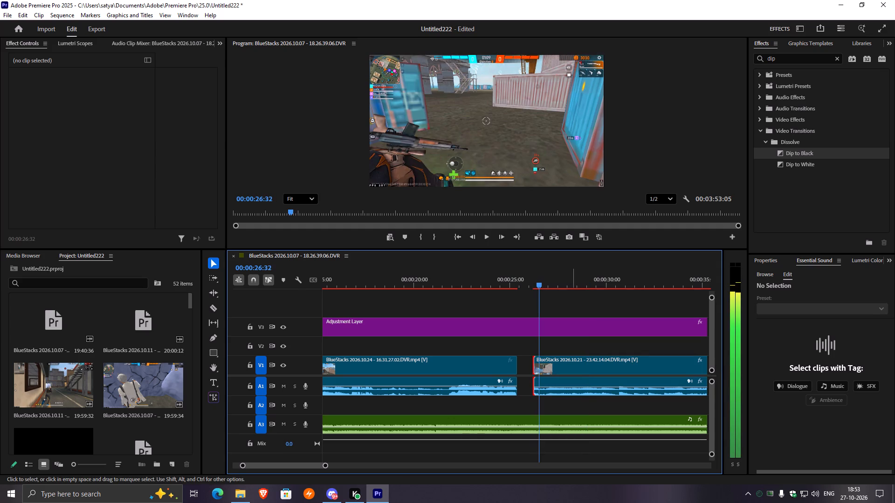
pyautogui.press('space')
pyautogui.moveTo(534, 365); pyautogui.dragTo(516, 370)
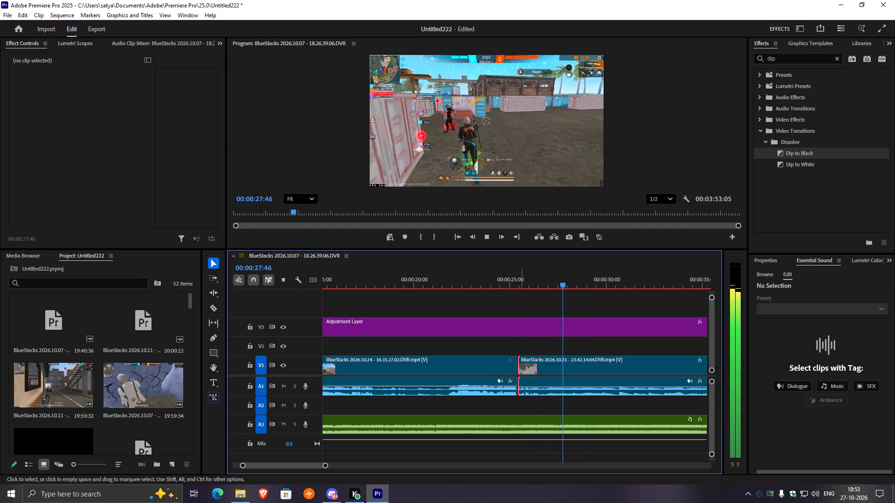
pyautogui.click(512, 281)
pyautogui.press('space')
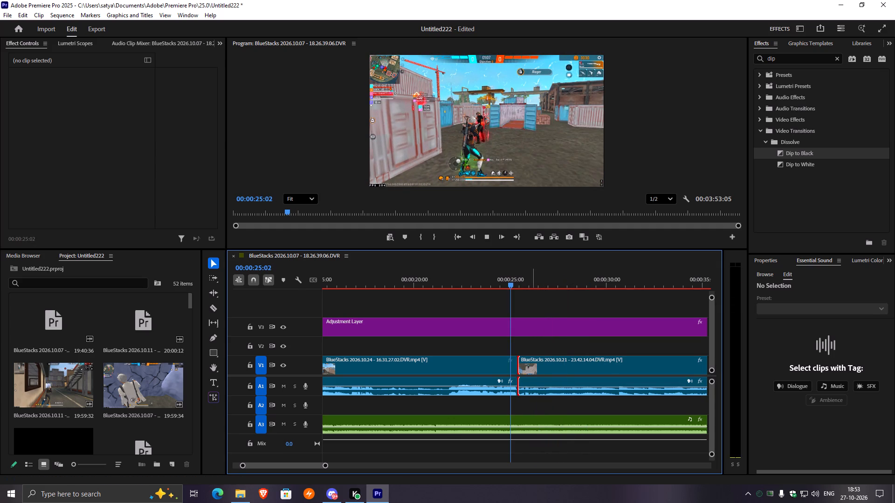
pyautogui.press('space')
# Trim the start of the 23.42.14.04 clip to 00:00:26:01 and move the clip back against the preceding one.
pyautogui.click(531, 369)
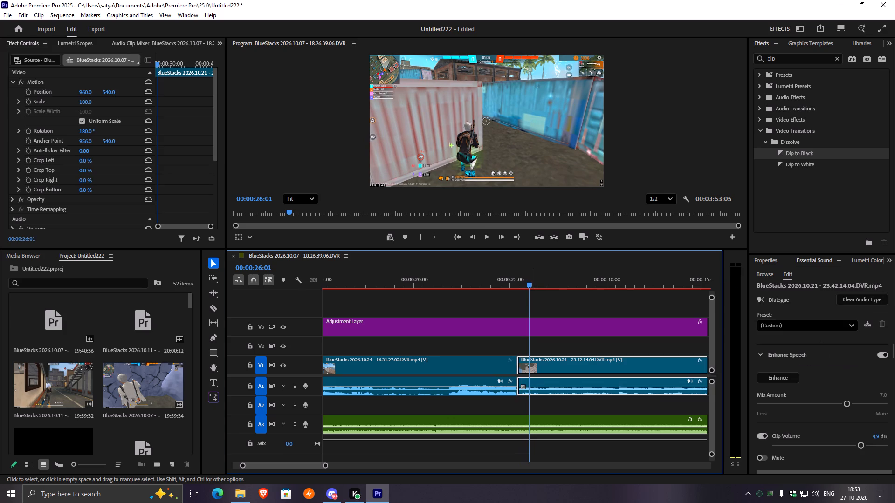
pyautogui.moveTo(521, 359); pyautogui.dragTo(535, 360)
pyautogui.press('space')
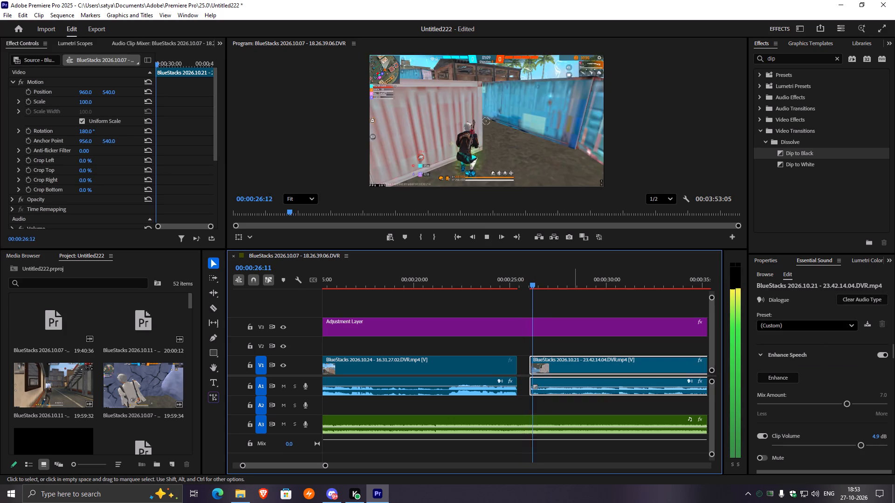
pyautogui.press('space')
pyautogui.press('space')
pyautogui.moveTo(571, 367); pyautogui.dragTo(567, 366)
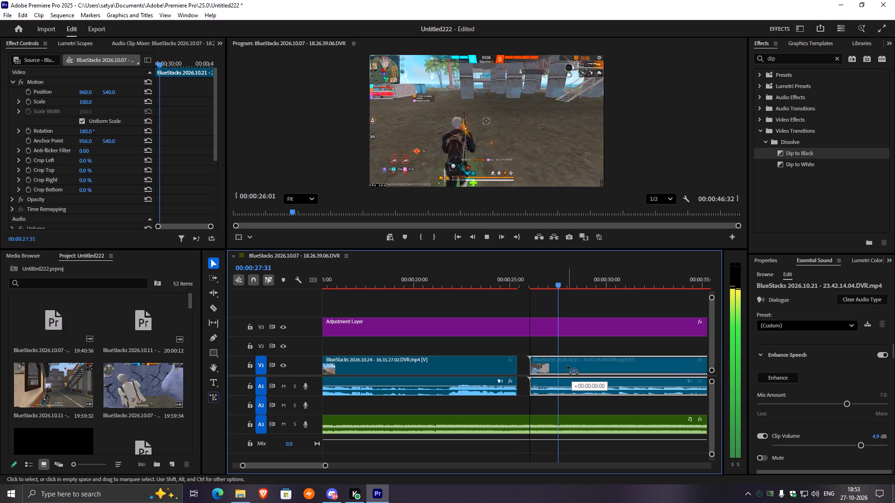
pyautogui.moveTo(567, 366); pyautogui.dragTo(564, 365)
pyautogui.press('space')
# Place a Dip to Black transition at the cut between the 16.31.27.02 and 23.42.14.04 clips and play it back from about 00:00:24.
pyautogui.moveTo(784, 156); pyautogui.dragTo(557, 354)
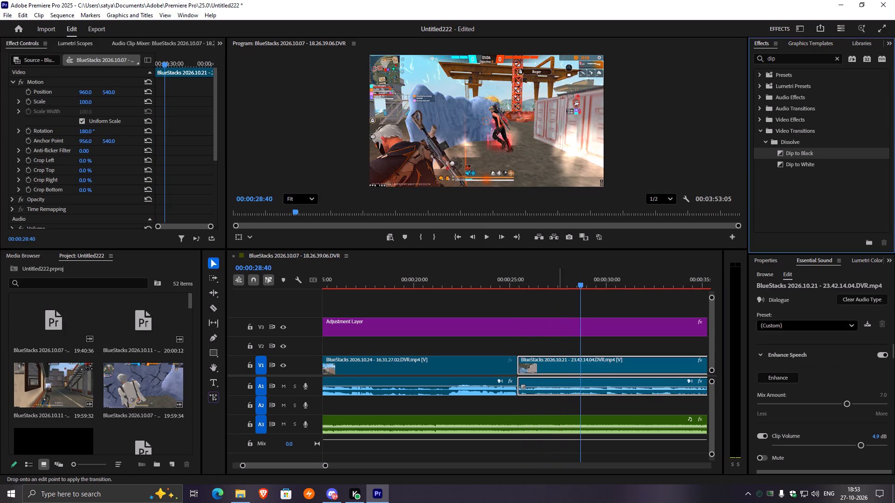
pyautogui.moveTo(557, 354); pyautogui.dragTo(520, 366)
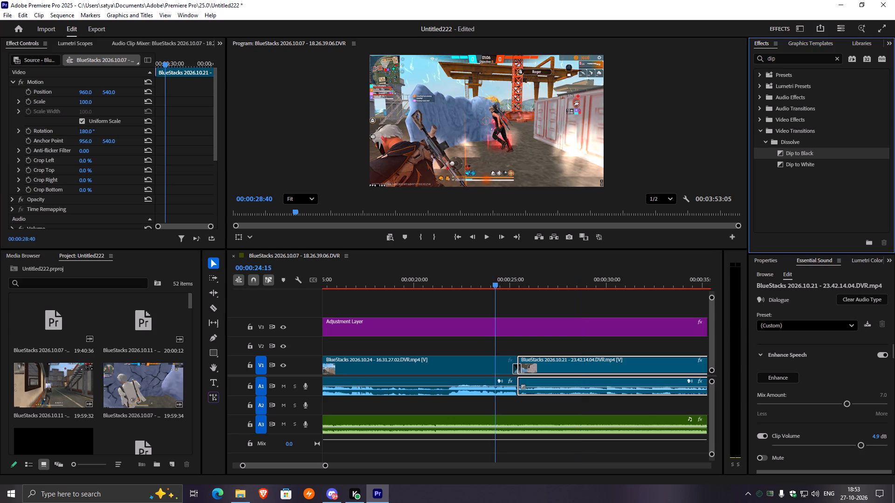
pyautogui.click(496, 286)
pyautogui.press('space')
pyautogui.press('space')
pyautogui.press('space')
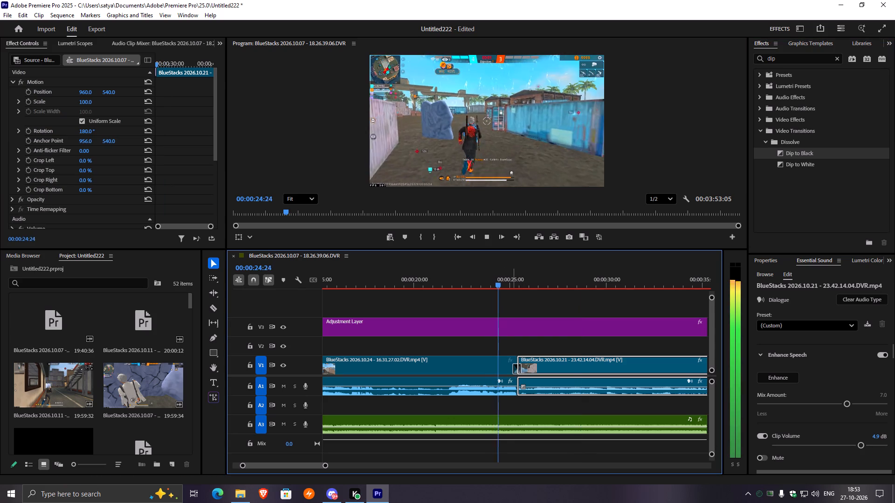
pyautogui.press('space')
pyautogui.press('space')
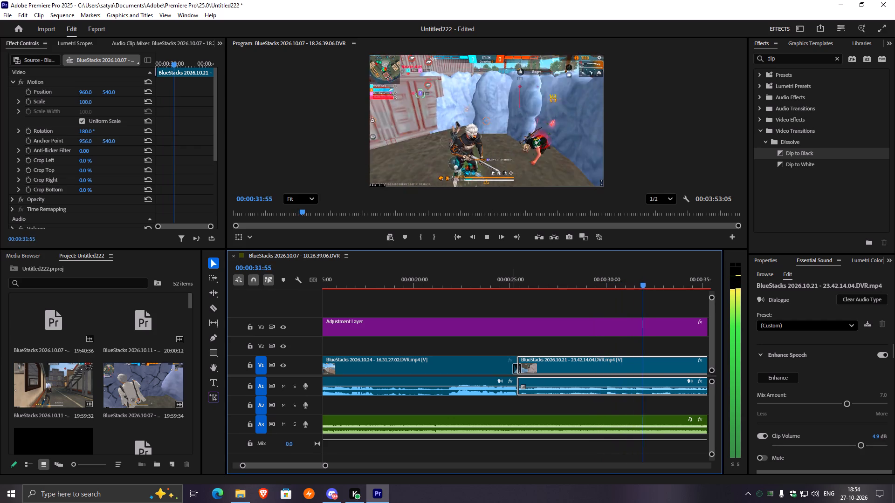
# Select all the clips after the gap at about 00:00:46 and move them back against the 23.42.14.04 clip.
pyautogui.moveTo(327, 466); pyautogui.dragTo(374, 466)
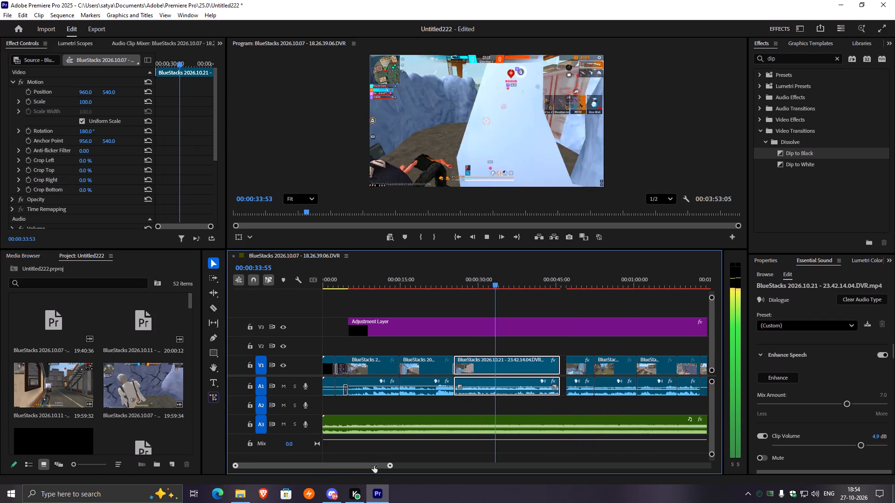
pyautogui.moveTo(374, 466); pyautogui.dragTo(380, 465)
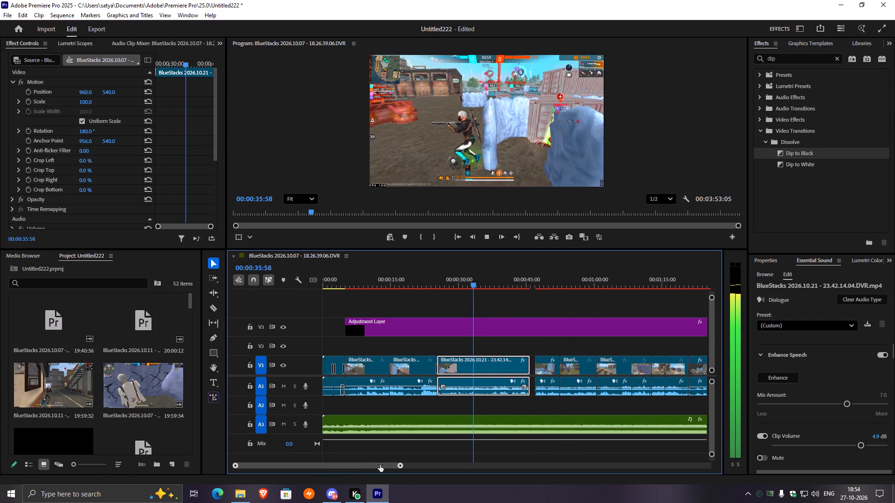
pyautogui.moveTo(380, 465); pyautogui.dragTo(386, 465)
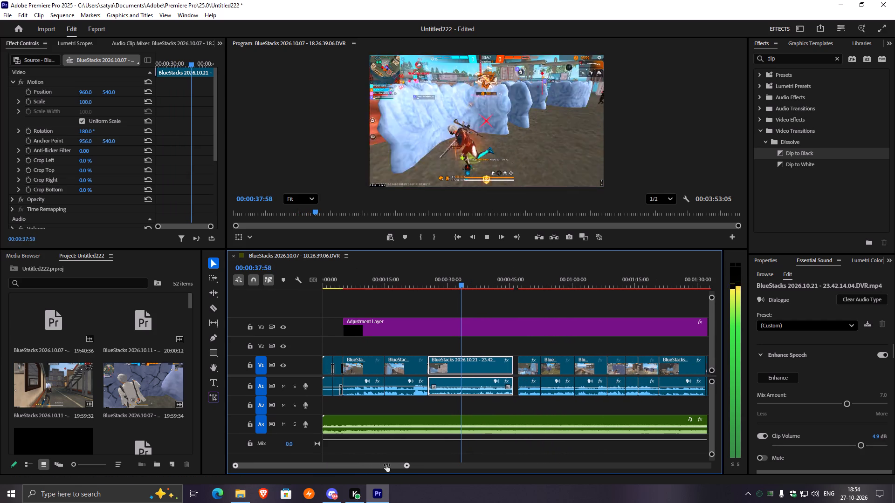
pyautogui.moveTo(386, 465); pyautogui.dragTo(461, 464)
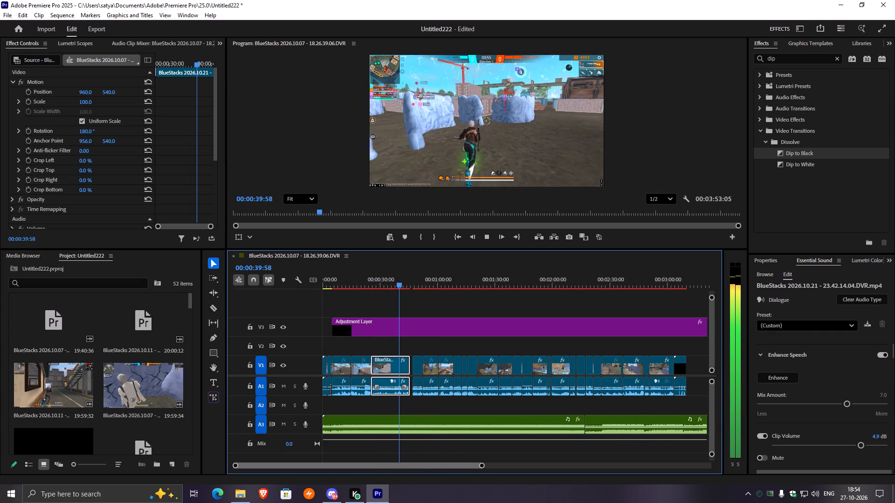
pyautogui.moveTo(482, 465); pyautogui.dragTo(524, 465)
pyautogui.moveTo(623, 366); pyautogui.dragTo(492, 366)
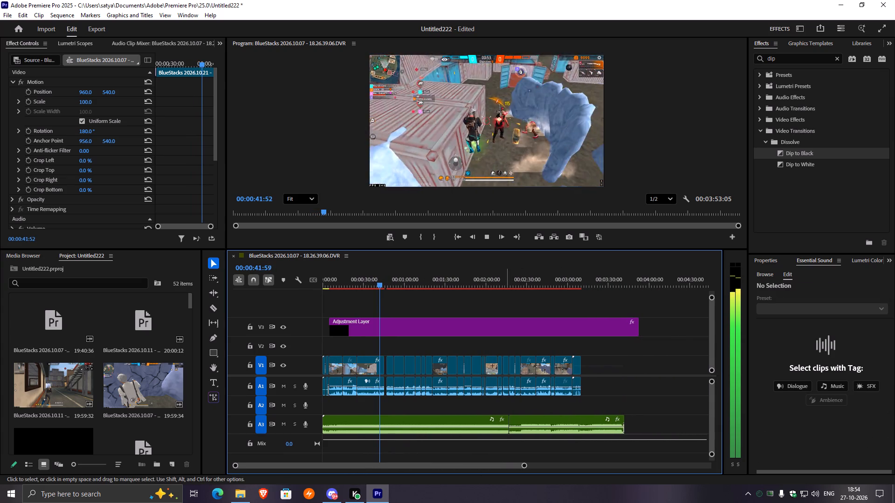
pyautogui.moveTo(492, 366); pyautogui.dragTo(392, 394)
pyautogui.click(390, 366)
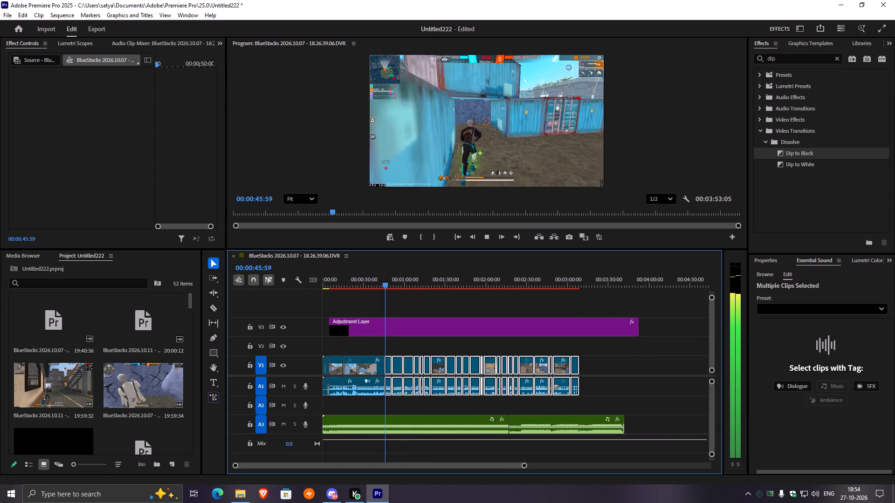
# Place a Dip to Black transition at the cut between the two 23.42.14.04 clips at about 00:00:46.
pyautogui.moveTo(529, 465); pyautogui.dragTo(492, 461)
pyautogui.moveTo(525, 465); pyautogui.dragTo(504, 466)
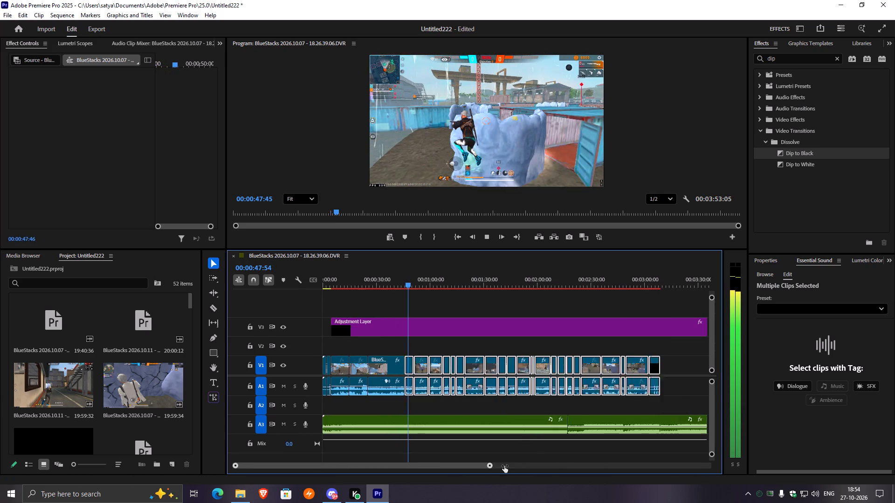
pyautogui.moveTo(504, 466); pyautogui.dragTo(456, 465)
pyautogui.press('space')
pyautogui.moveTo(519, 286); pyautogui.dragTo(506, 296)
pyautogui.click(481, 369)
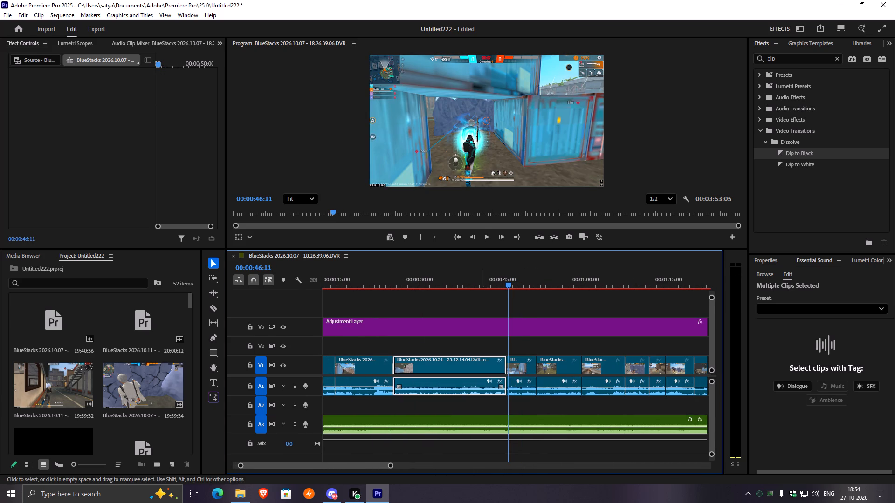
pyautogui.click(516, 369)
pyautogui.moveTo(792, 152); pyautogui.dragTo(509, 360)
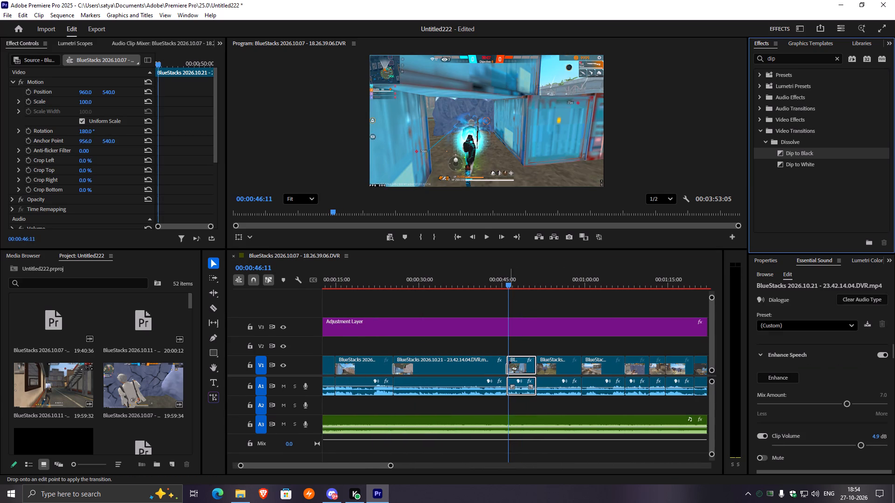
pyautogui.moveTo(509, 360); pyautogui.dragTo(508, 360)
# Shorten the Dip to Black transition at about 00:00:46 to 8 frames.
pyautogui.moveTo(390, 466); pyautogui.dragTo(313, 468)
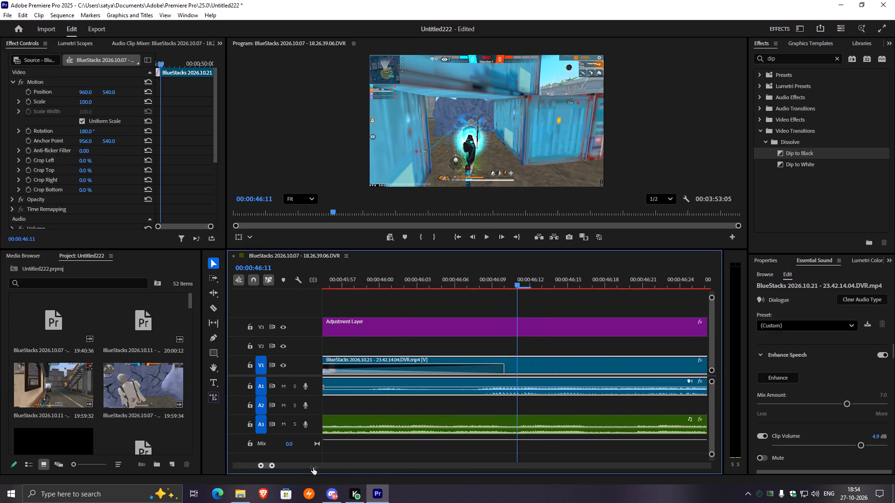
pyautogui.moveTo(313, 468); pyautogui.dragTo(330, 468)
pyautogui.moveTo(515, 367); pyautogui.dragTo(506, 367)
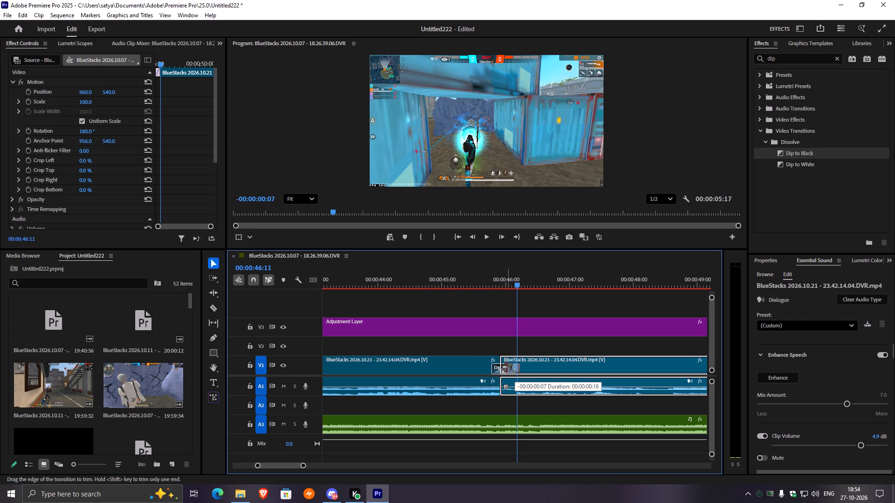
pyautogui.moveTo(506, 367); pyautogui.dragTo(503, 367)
# Replay the footage between about 00:00:45 and 00:00:47 to review the shortened transition.
pyautogui.click(496, 279)
pyautogui.press('space')
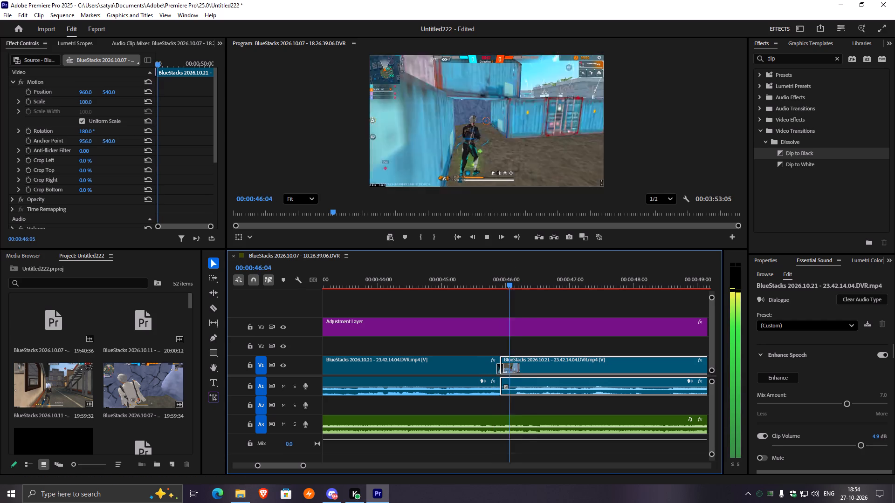
pyautogui.click(496, 279)
pyautogui.press('space')
pyautogui.press('space')
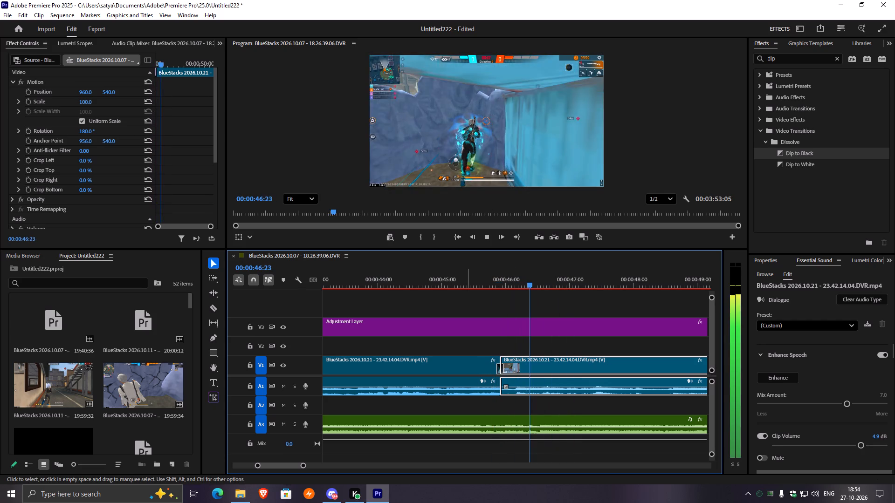
pyautogui.click(467, 294)
pyautogui.click(457, 292)
pyautogui.press('space')
pyautogui.click(457, 299)
pyautogui.click(440, 292)
pyautogui.press('space')
pyautogui.click(459, 288)
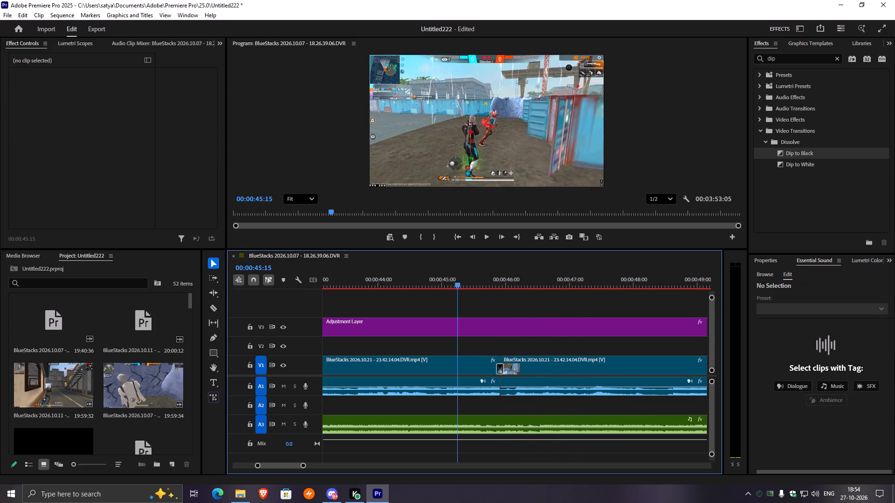
pyautogui.press('space')
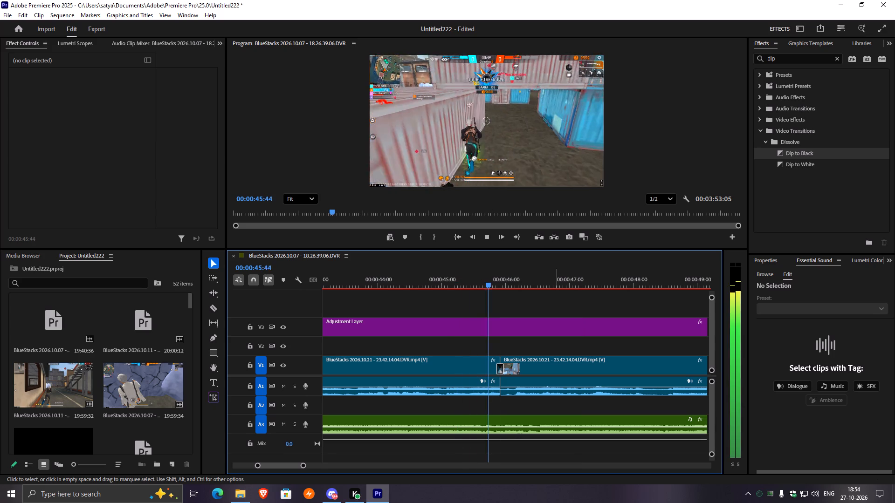
pyautogui.press('space')
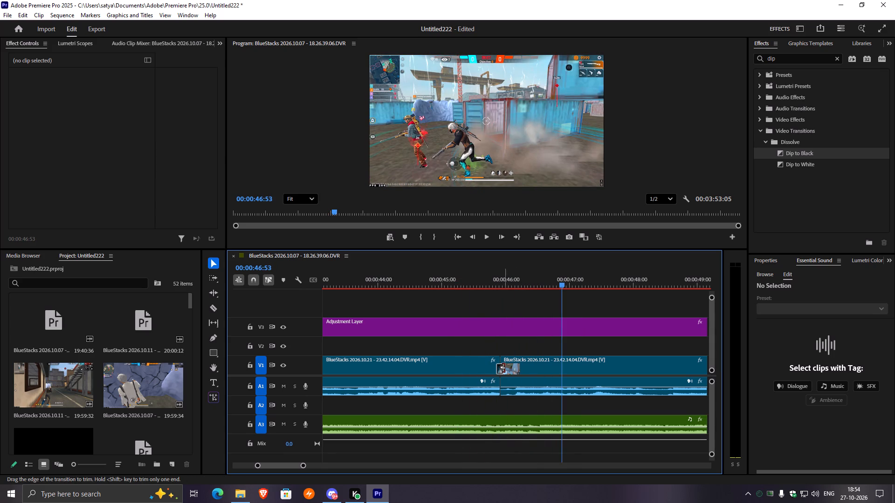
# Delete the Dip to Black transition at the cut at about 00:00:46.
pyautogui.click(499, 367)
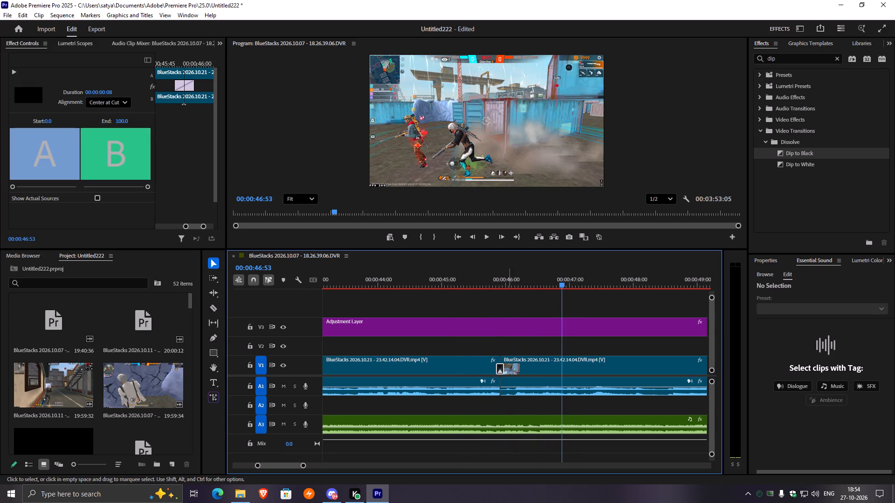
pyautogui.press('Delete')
# Find the dissolve effects and place a Cross Dissolve at the cut between the two 23.42.14.04 clips at about 00:00:46.
pyautogui.click(783, 59)
pyautogui.press('BackSpace')
pyautogui.press('s')
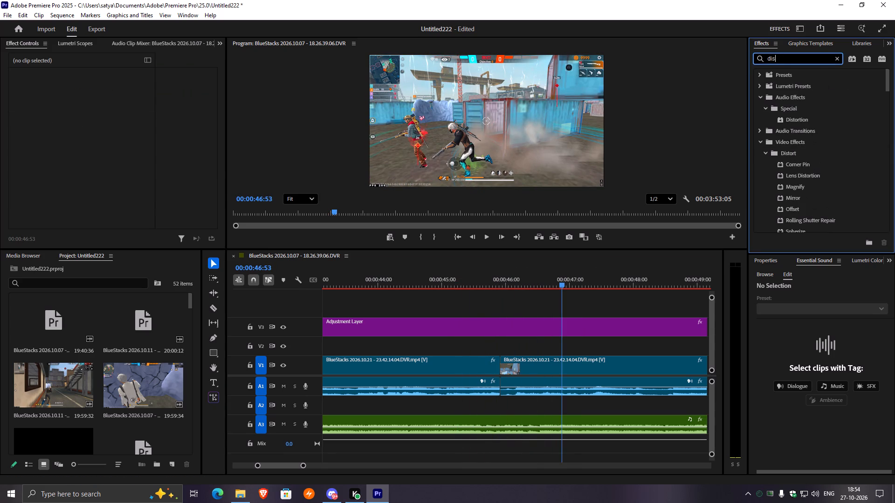
pyautogui.press('s')
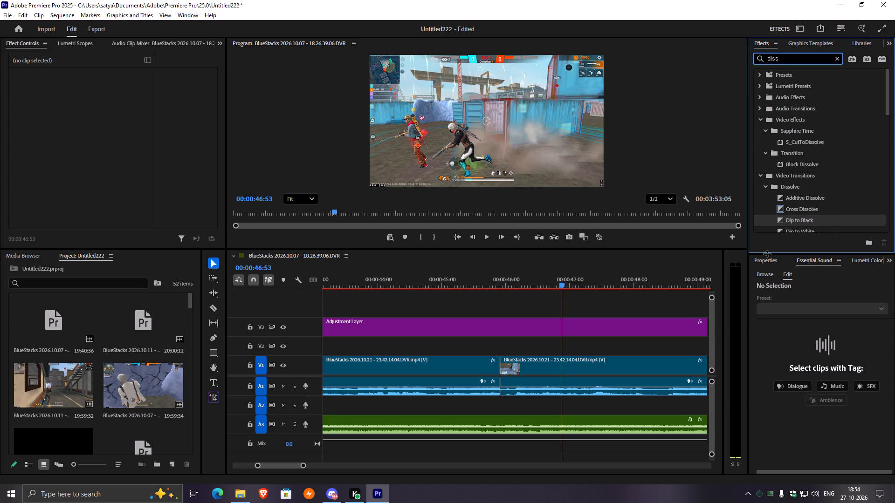
pyautogui.write('ol')
pyautogui.moveTo(796, 208); pyautogui.dragTo(500, 367)
# Shorten the Cross Dissolve at about 00:00:46 to 8 frames.
pyautogui.moveTo(516, 368); pyautogui.dragTo(512, 369)
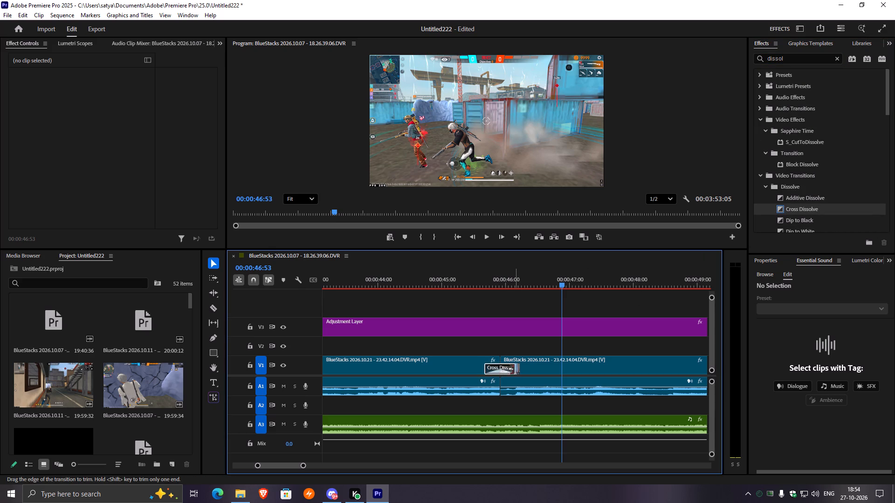
pyautogui.moveTo(512, 369); pyautogui.dragTo(504, 369)
# Replay the footage from about 00:00:45 to 00:00:52 to review the Cross Dissolve and the following cut.
pyautogui.click(493, 280)
pyautogui.press('space')
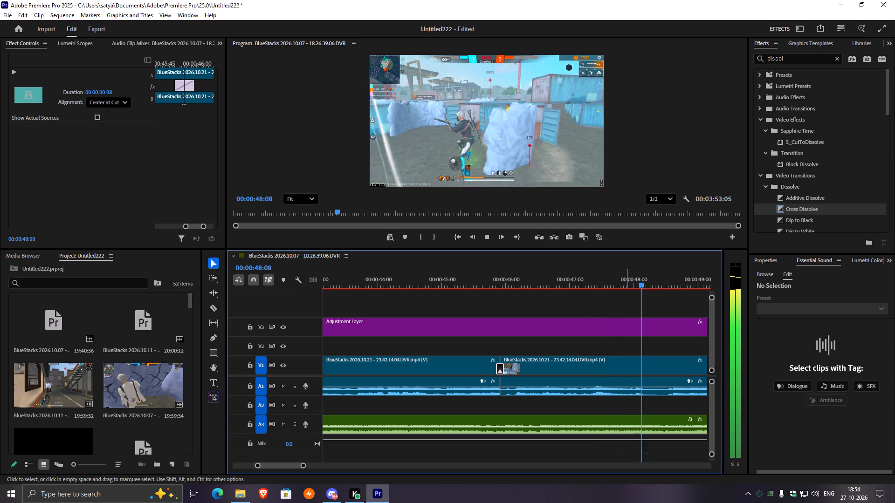
pyautogui.moveTo(302, 465); pyautogui.dragTo(333, 465)
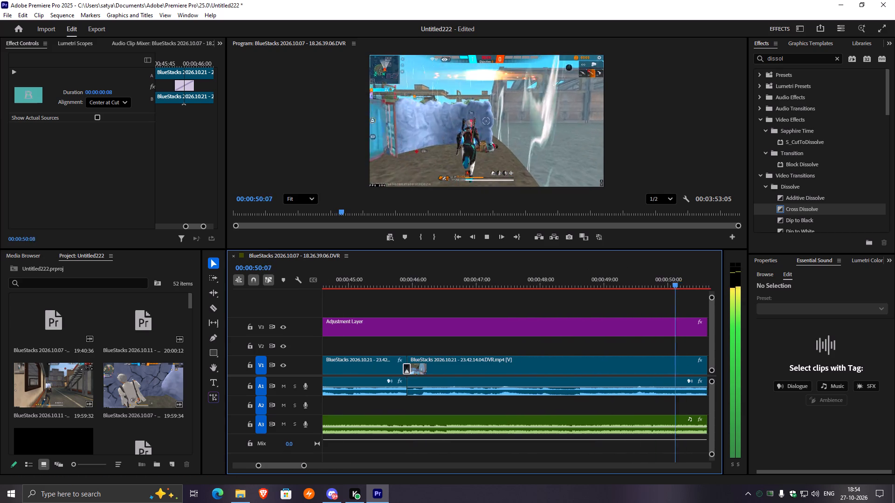
pyautogui.moveTo(308, 464); pyautogui.dragTo(337, 464)
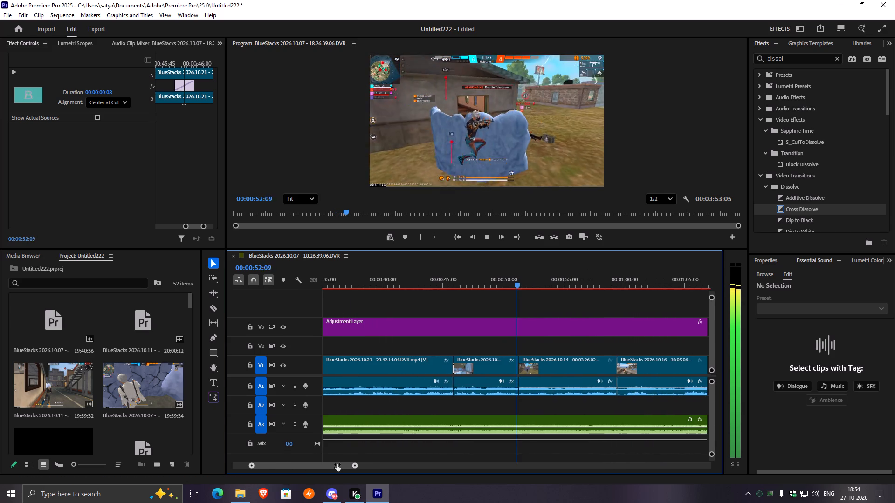
pyautogui.moveTo(337, 464); pyautogui.dragTo(346, 464)
pyautogui.click(520, 281)
pyautogui.press('space')
pyautogui.click(513, 278)
pyautogui.press('space')
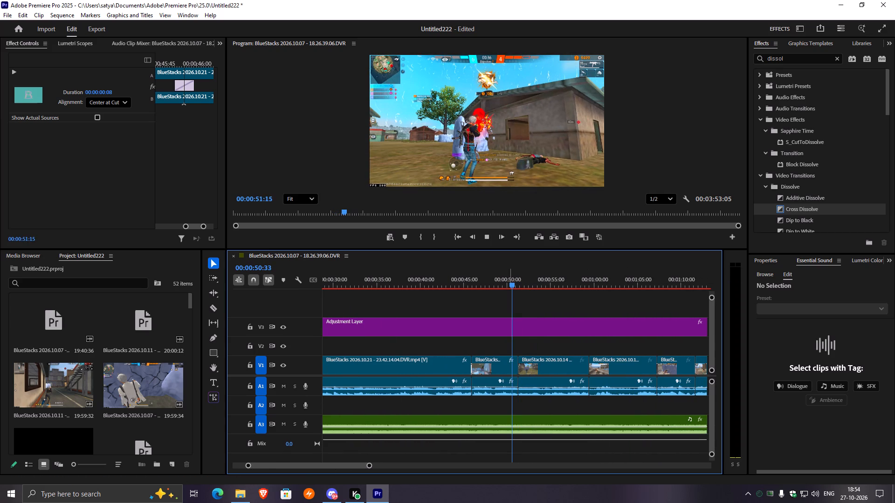
pyautogui.click(483, 285)
pyautogui.press('space')
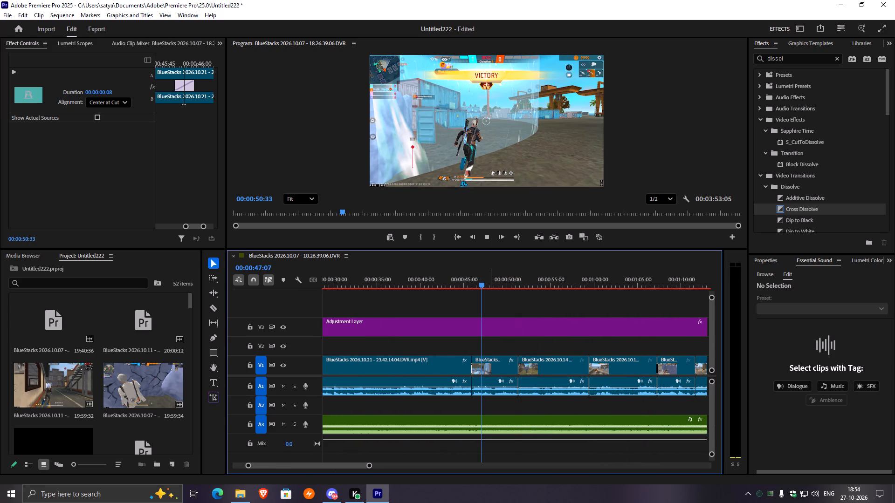
pyautogui.press('space')
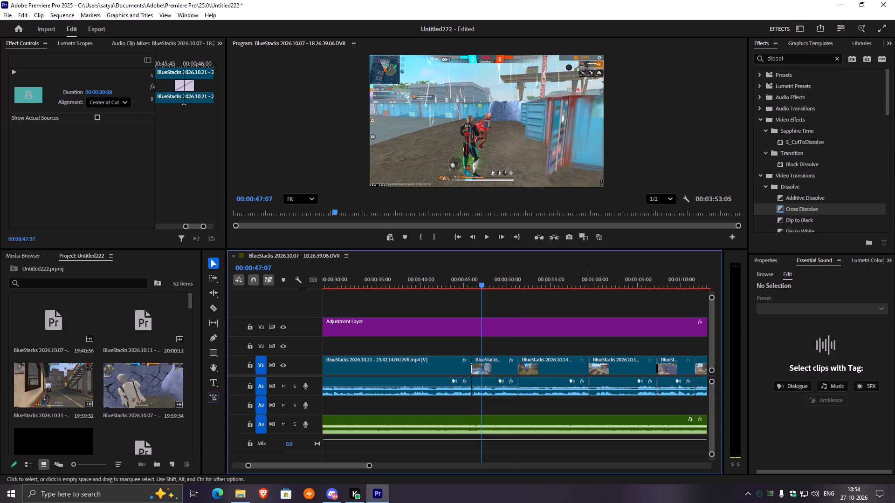
pyautogui.press('space')
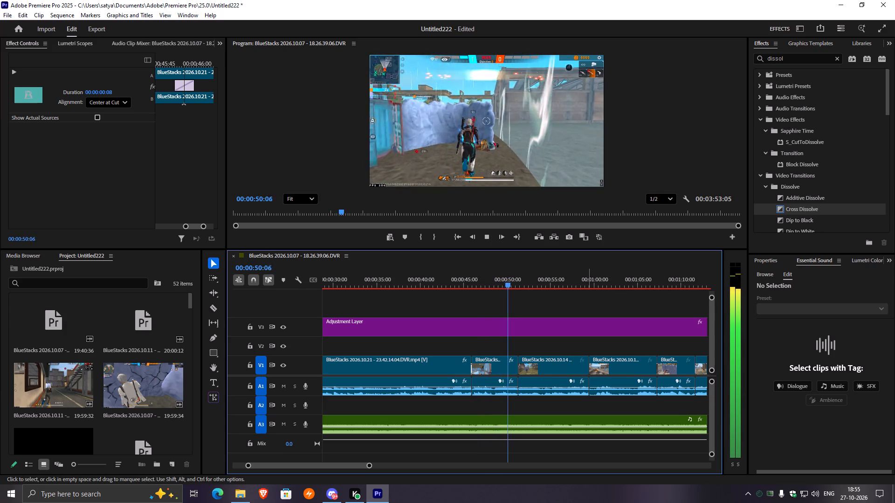
pyautogui.press('space')
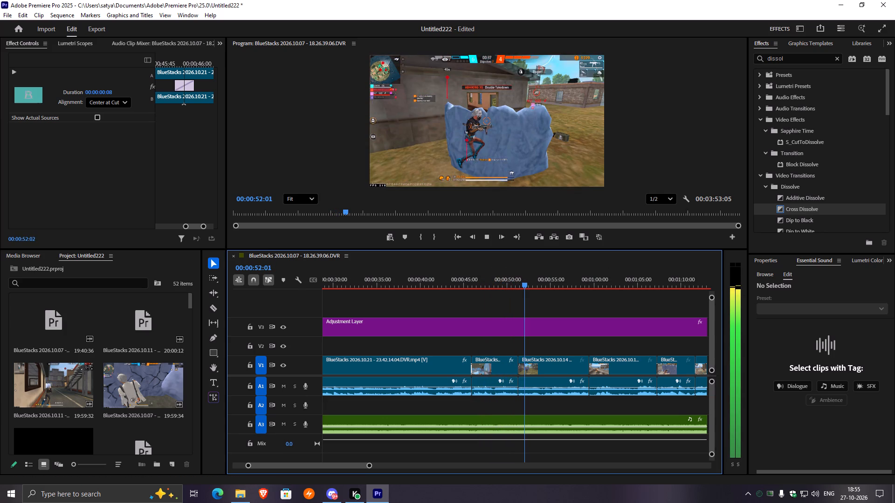
# Place a Dip to Black transition at the cut between the 23.42.14.04 and 00.03.26.02 clips at about 00:00:51.
pyautogui.moveTo(787, 59); pyautogui.dragTo(774, 58)
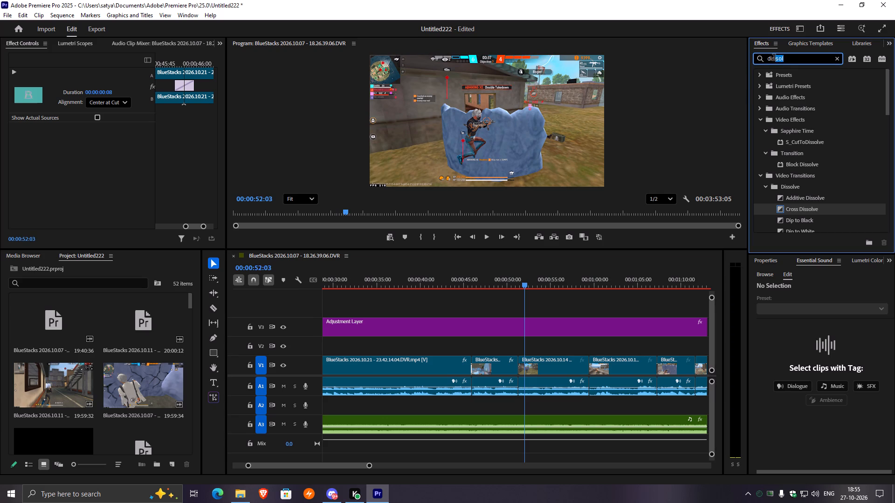
pyautogui.press('BackSpace')
pyautogui.press('BackSpace')
pyautogui.press('p')
pyautogui.moveTo(789, 153); pyautogui.dragTo(531, 350)
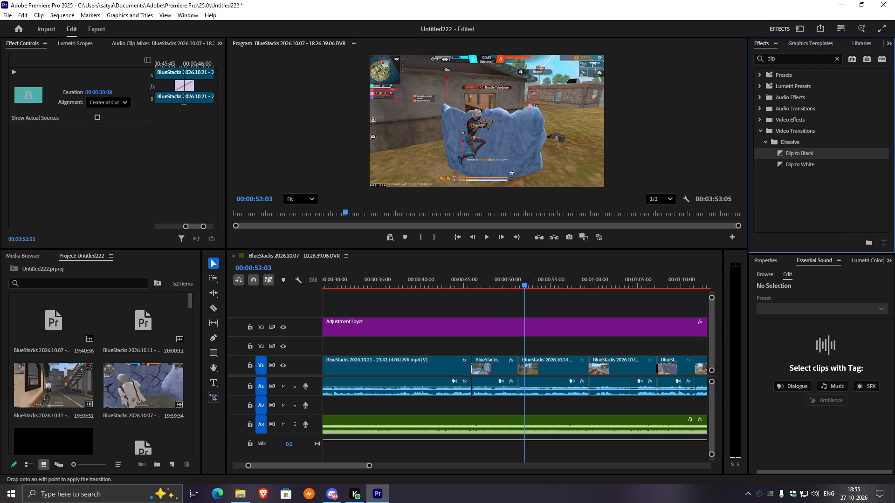
pyautogui.moveTo(531, 350); pyautogui.dragTo(520, 364)
# Move all clips following the 00.03.26.02 clip about 6 seconds later to open a gap after it.
pyautogui.click(513, 284)
pyautogui.press('space')
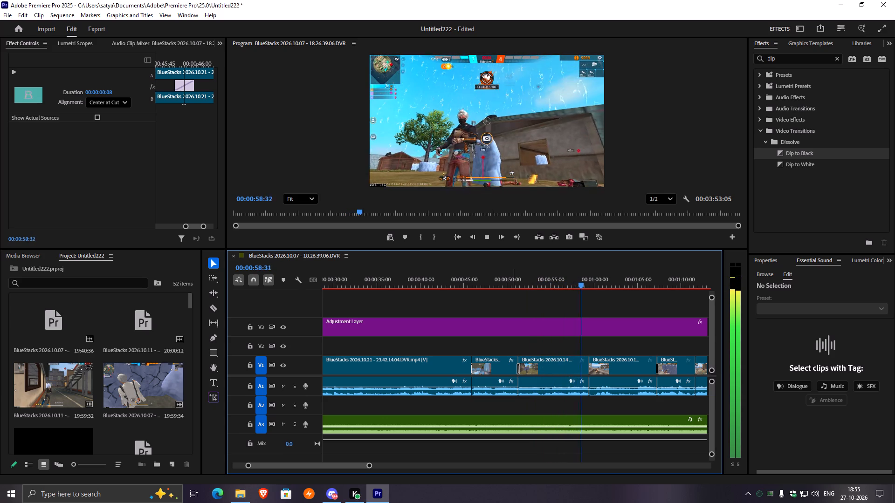
pyautogui.moveTo(370, 465); pyautogui.dragTo(405, 467)
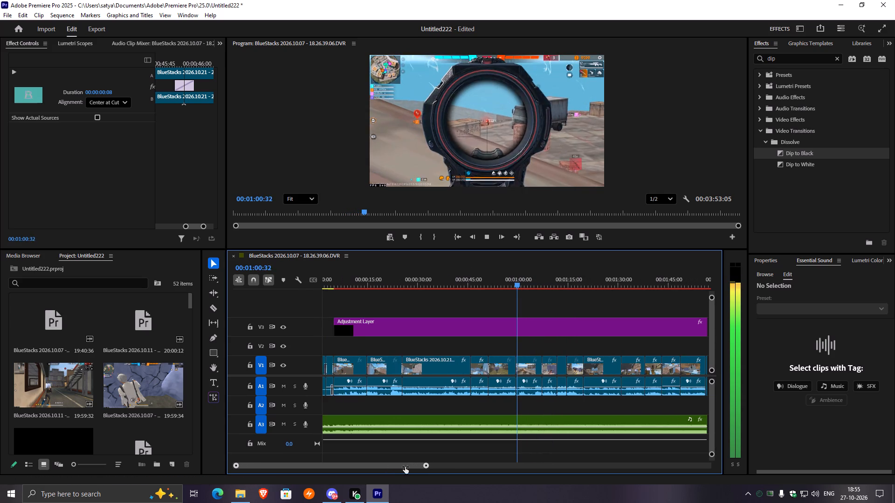
pyautogui.moveTo(405, 467); pyautogui.dragTo(425, 465)
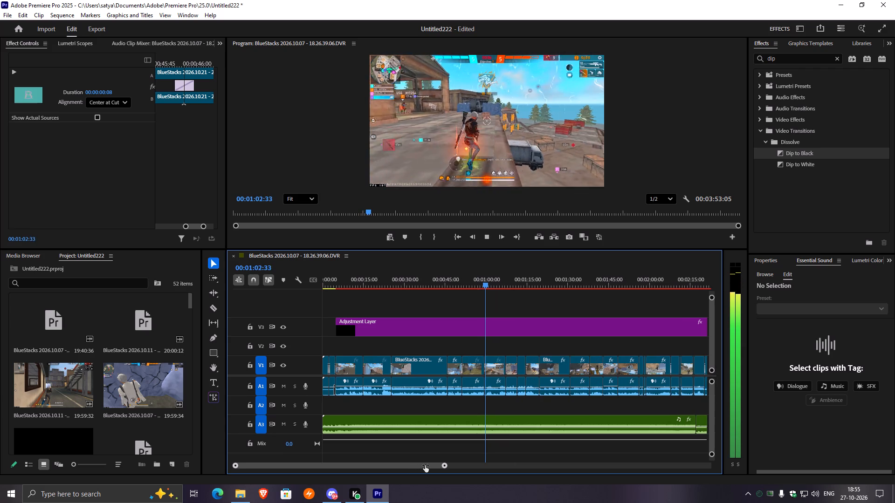
pyautogui.moveTo(425, 465); pyautogui.dragTo(484, 462)
pyautogui.moveTo(645, 363); pyautogui.dragTo(449, 377)
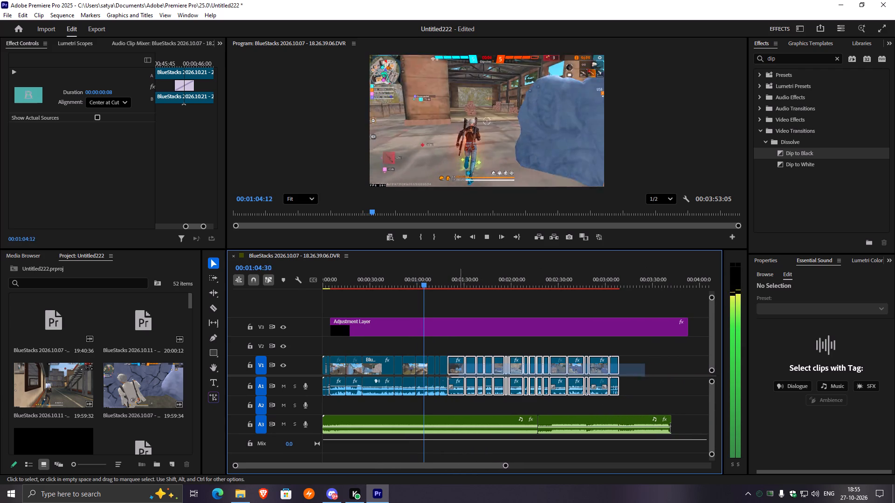
pyautogui.moveTo(449, 377); pyautogui.dragTo(426, 384)
pyautogui.moveTo(422, 364); pyautogui.dragTo(430, 363)
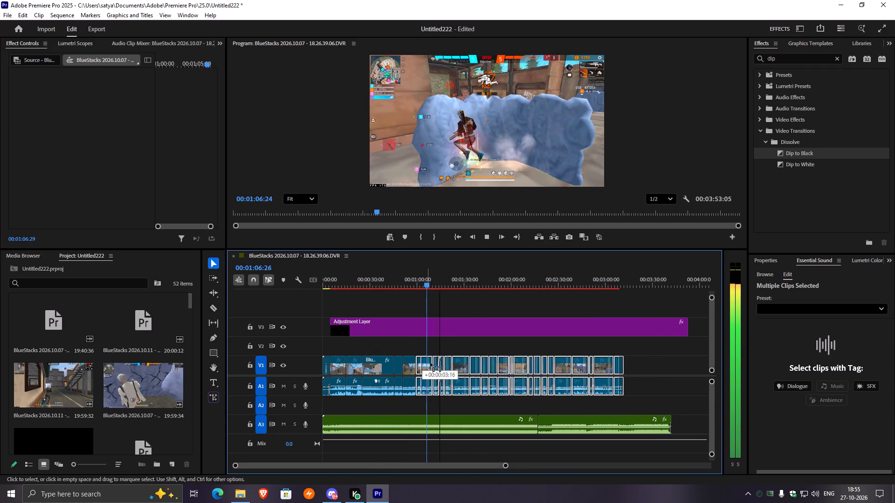
pyautogui.moveTo(430, 363); pyautogui.dragTo(431, 363)
# Extend the end of the 00.03.26.02 clip into the gap to about 00:01:03.
pyautogui.press('space')
pyautogui.moveTo(427, 279); pyautogui.dragTo(415, 281)
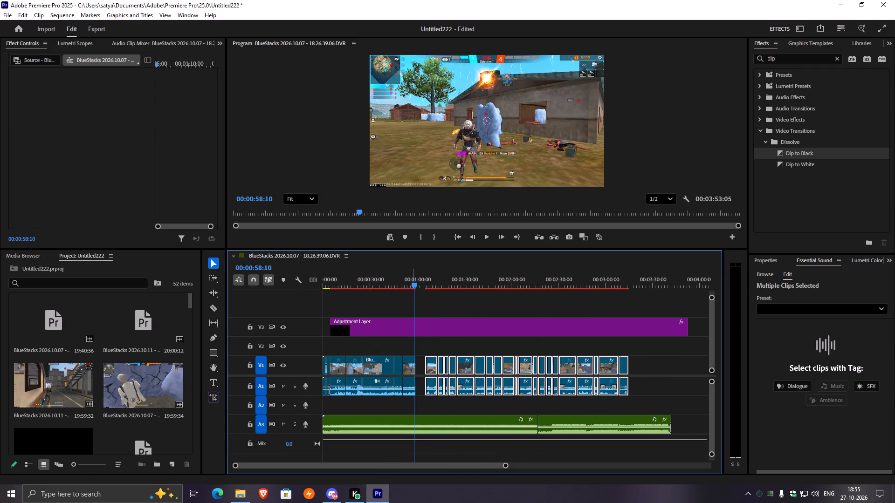
pyautogui.press('space')
pyautogui.press('space')
pyautogui.click(415, 365)
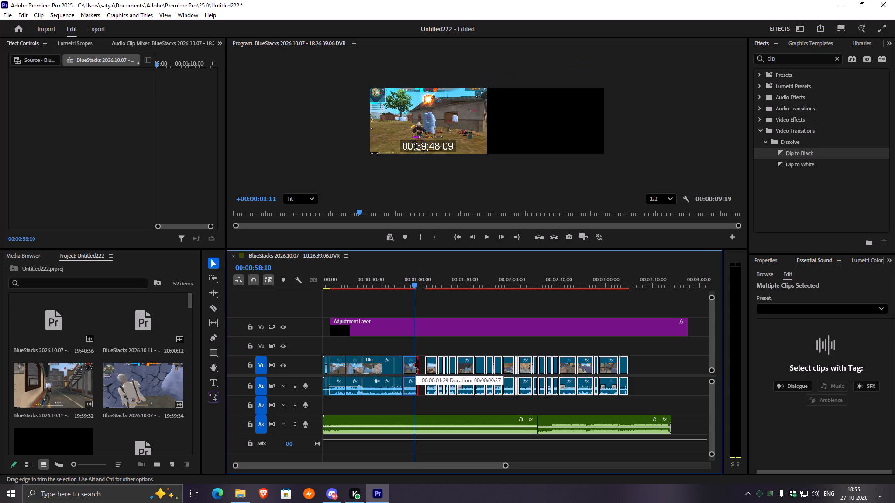
pyautogui.press('space')
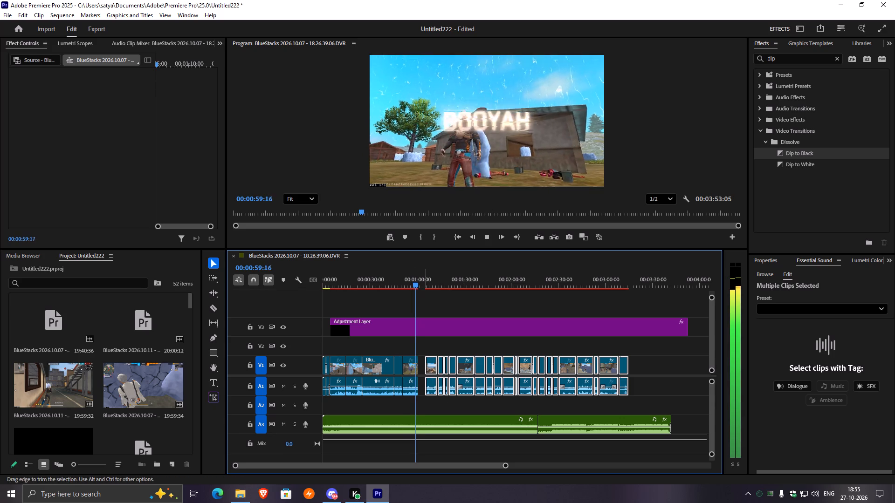
pyautogui.press('space')
pyautogui.click(418, 364)
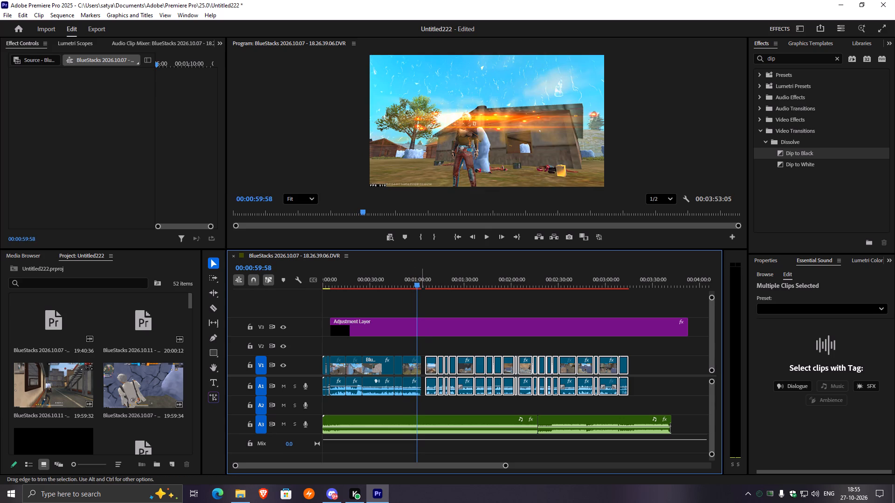
# Trim the end of the 00.03.26.02 clip back to 00:01:01:55, during the BOOYAH banner.
pyautogui.press('space')
pyautogui.press('space')
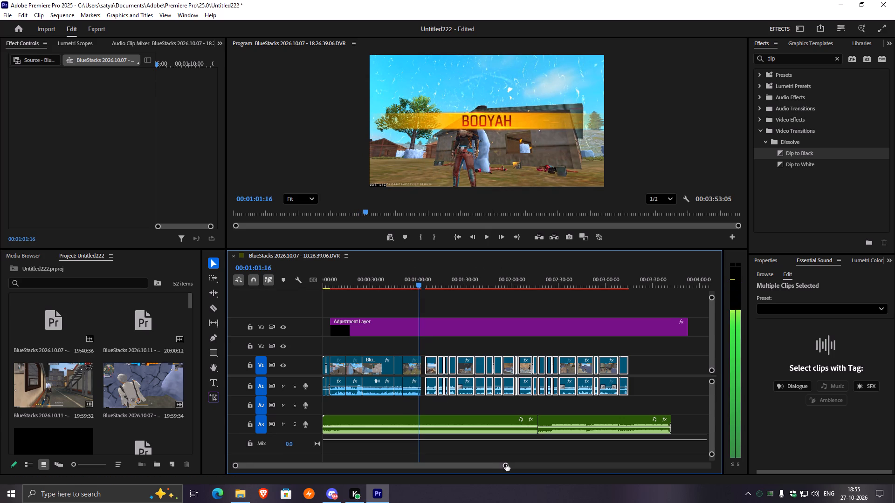
pyautogui.moveTo(506, 464); pyautogui.dragTo(438, 465)
pyautogui.press('space')
pyautogui.press('space')
pyautogui.press('space')
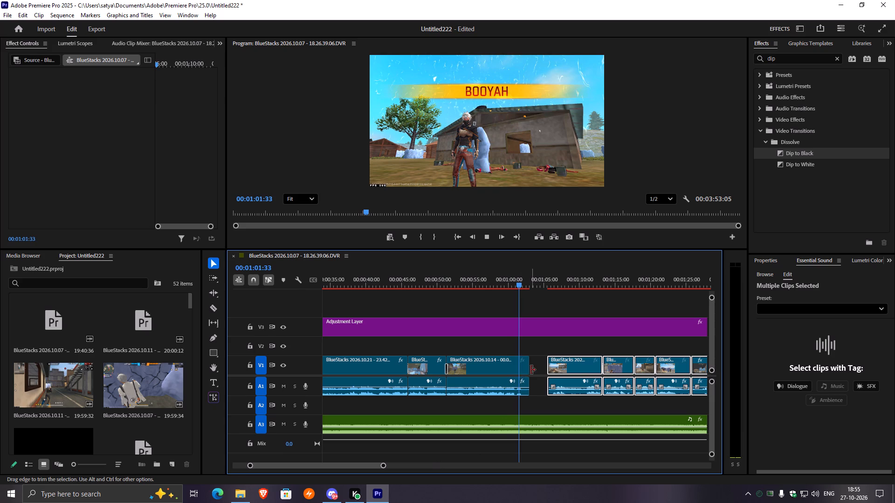
pyautogui.press('space')
pyautogui.moveTo(529, 362); pyautogui.dragTo(521, 361)
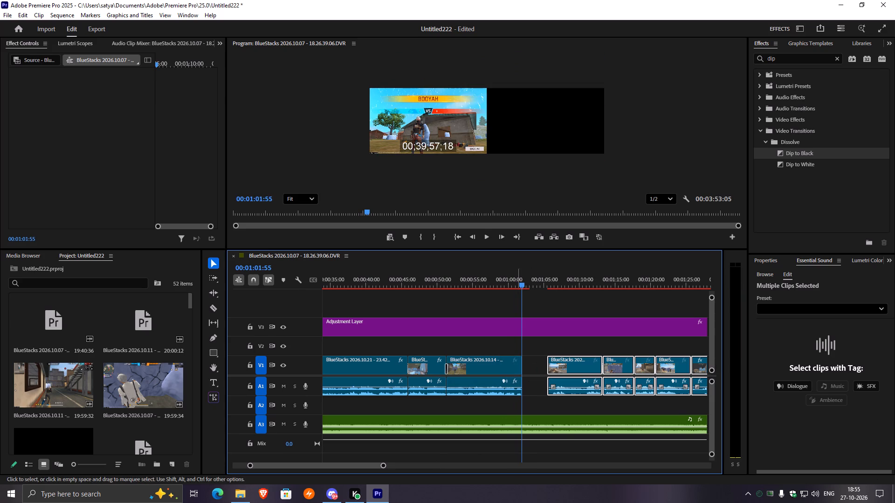
# Move all the following clips back against the end of the 00.03.26.02 clip to close the gap at 00:01:01:55.
pyautogui.moveTo(386, 465); pyautogui.dragTo(502, 465)
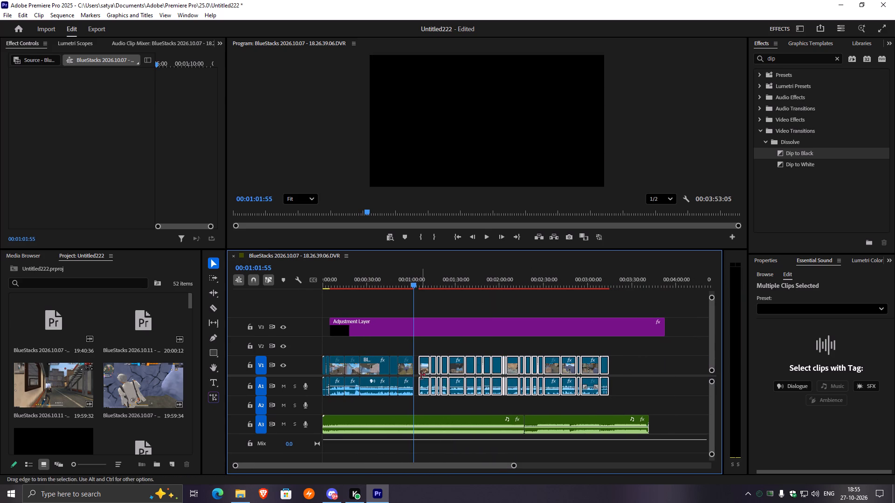
pyautogui.click(425, 364)
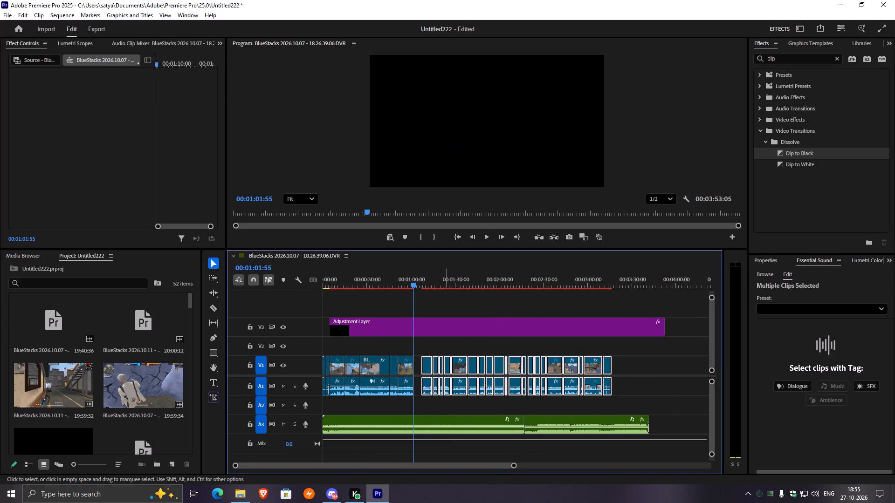
pyautogui.moveTo(513, 465); pyautogui.dragTo(428, 459)
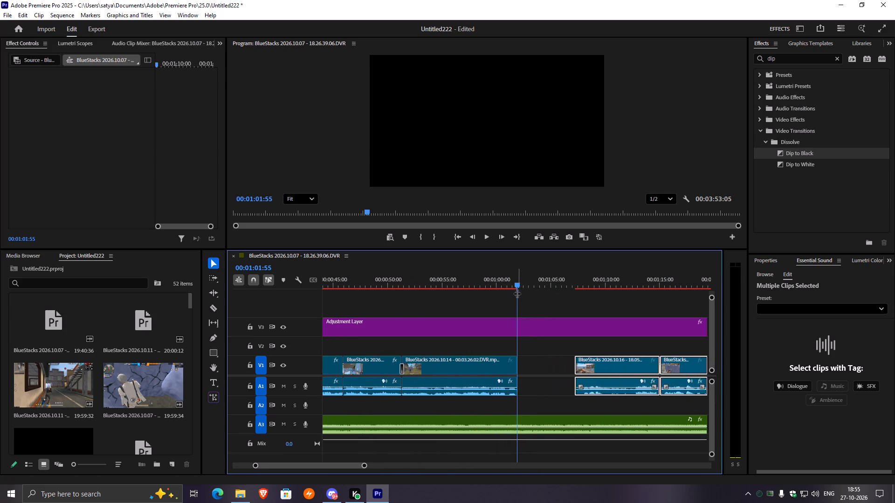
pyautogui.moveTo(516, 284); pyautogui.dragTo(485, 297)
pyautogui.moveTo(597, 359); pyautogui.dragTo(542, 362)
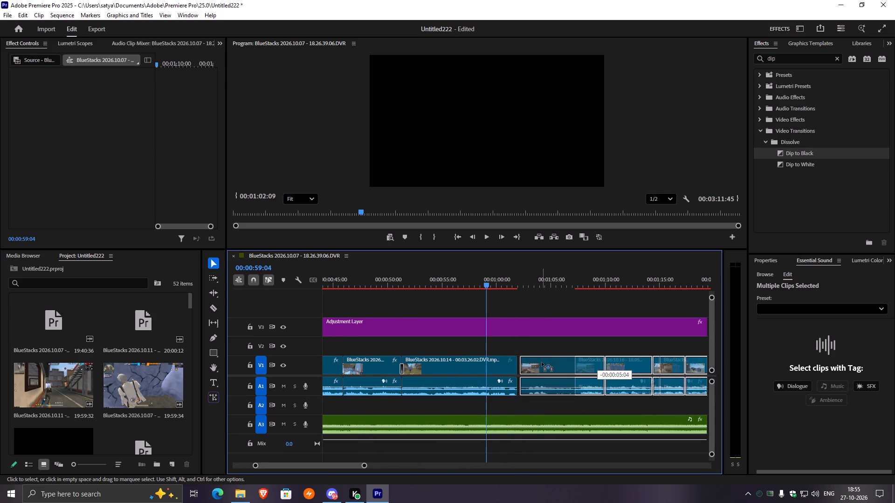
pyautogui.moveTo(542, 362); pyautogui.dragTo(539, 362)
# Place a Dip to Black transition at the cut between the 00.03.26.02 and 10.16 clips at about 00:01:02.
pyautogui.click(509, 282)
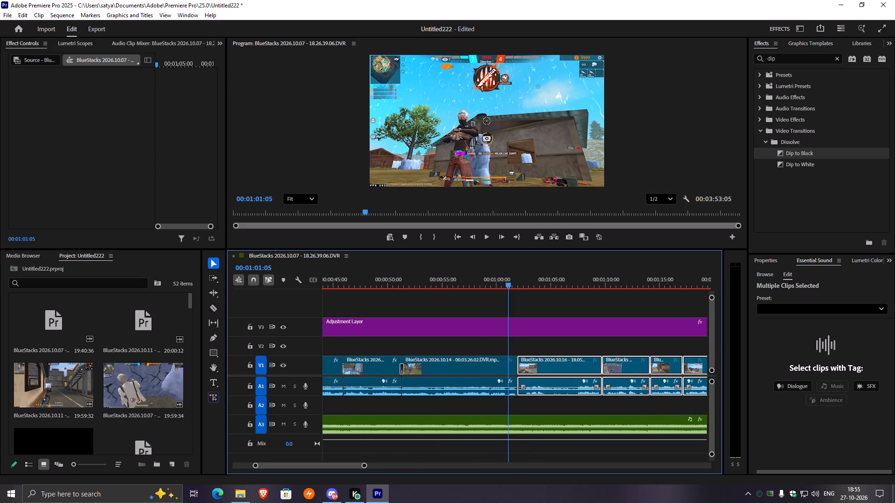
pyautogui.moveTo(787, 151); pyautogui.dragTo(519, 368)
# Replay the end of the 00.03.26.02 clip and trim its end back to 00:01:00:51.
pyautogui.press('space')
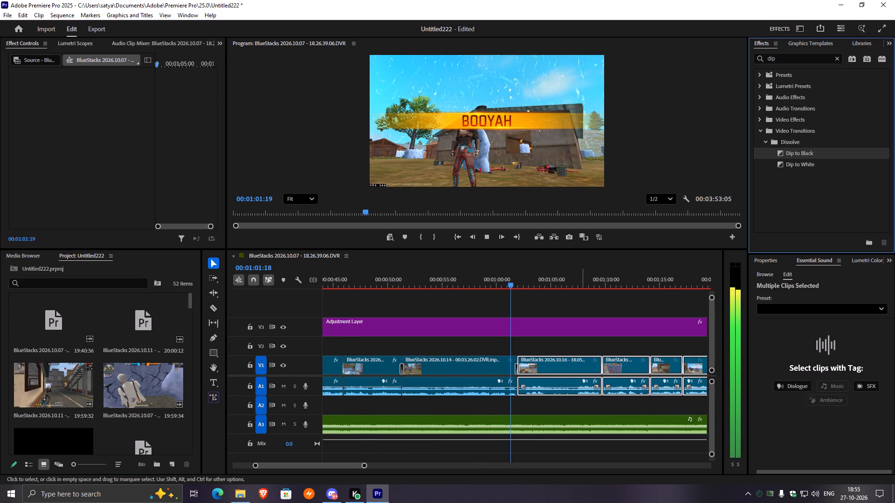
pyautogui.click(487, 281)
pyautogui.press('space')
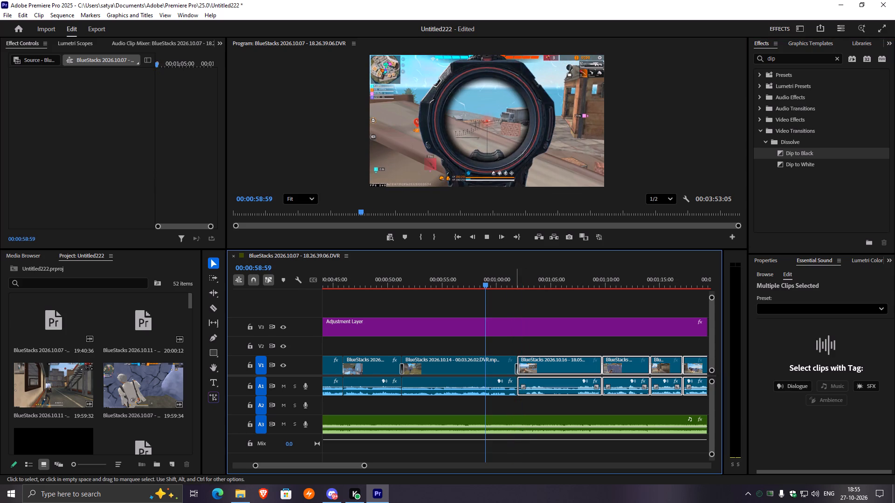
pyautogui.press('space')
pyautogui.press('space')
pyautogui.press('space')
pyautogui.click(496, 372)
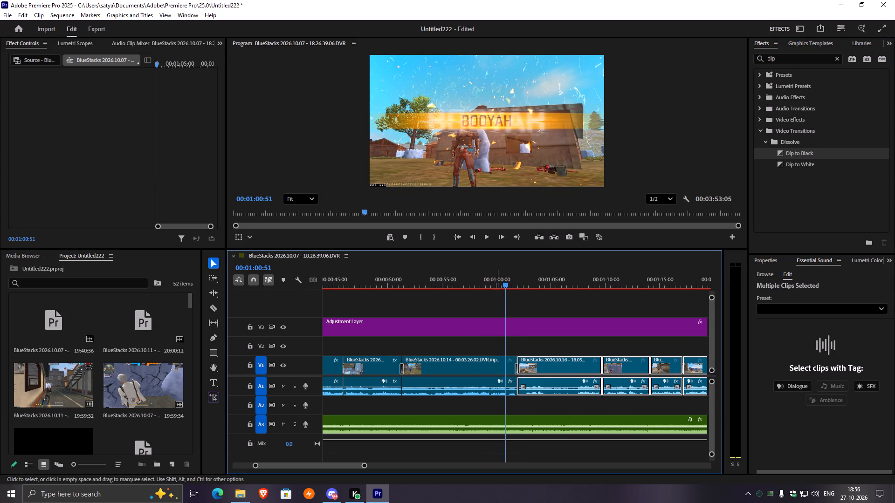
pyautogui.moveTo(516, 359); pyautogui.dragTo(505, 360)
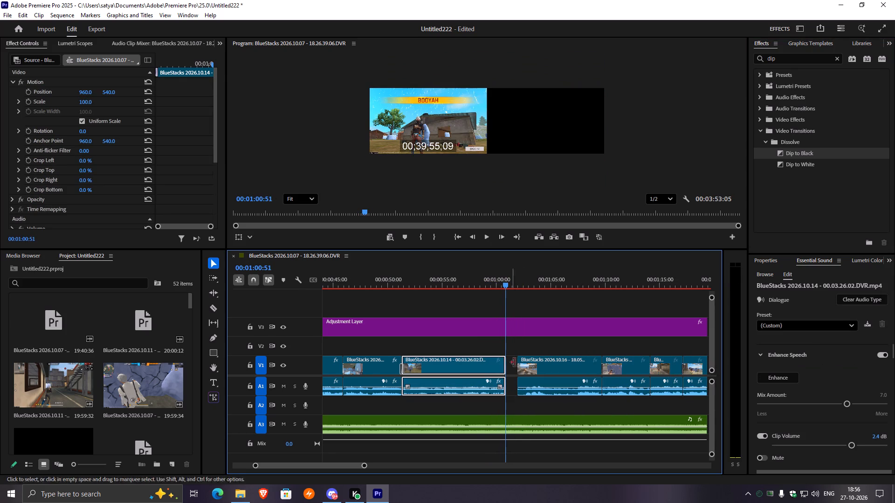
# Move all the clips after the 00.03.26.02 clip back against its end to close the gap at 00:01:00:51.
pyautogui.moveTo(365, 464); pyautogui.dragTo(506, 462)
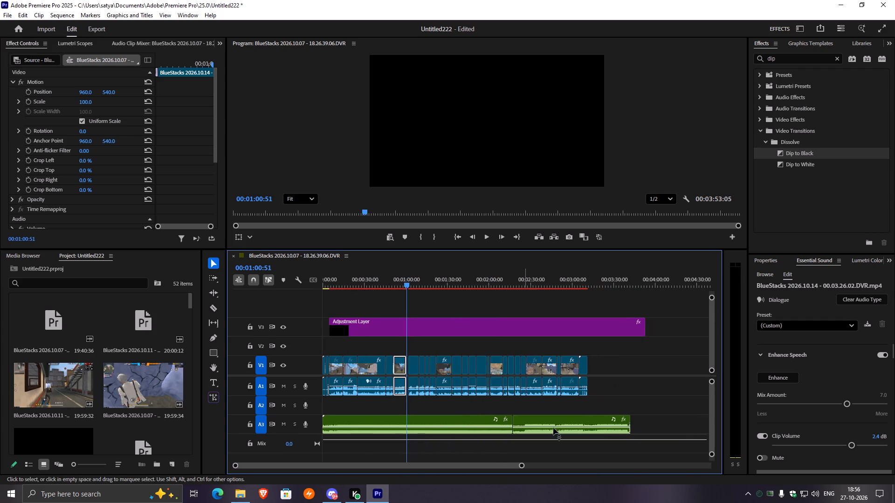
pyautogui.moveTo(625, 361); pyautogui.dragTo(415, 388)
pyautogui.moveTo(522, 466); pyautogui.dragTo(521, 466)
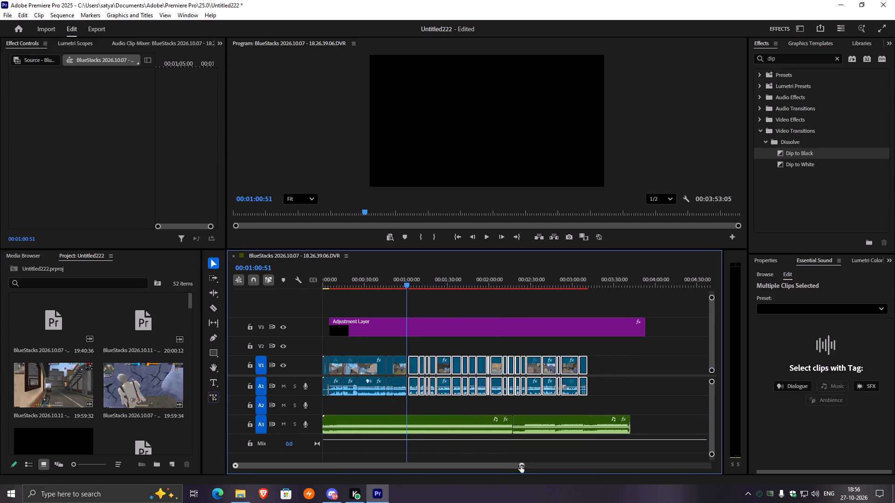
pyautogui.moveTo(521, 466); pyautogui.dragTo(430, 465)
pyautogui.moveTo(514, 284); pyautogui.dragTo(505, 289)
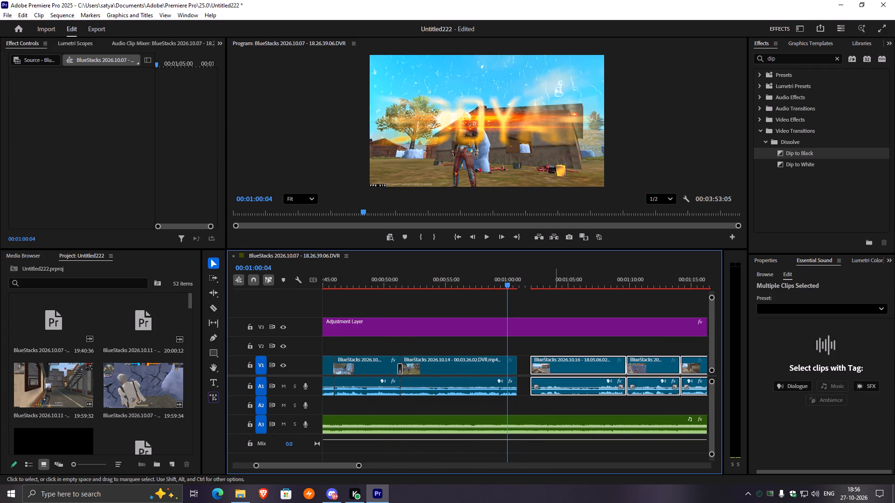
pyautogui.moveTo(548, 366); pyautogui.dragTo(536, 367)
# Place a Dip to Black transition at the cut between the 00.03.26.02 and 10.16 clips and play through it into the 10.16 clip.
pyautogui.moveTo(789, 154); pyautogui.dragTo(690, 222)
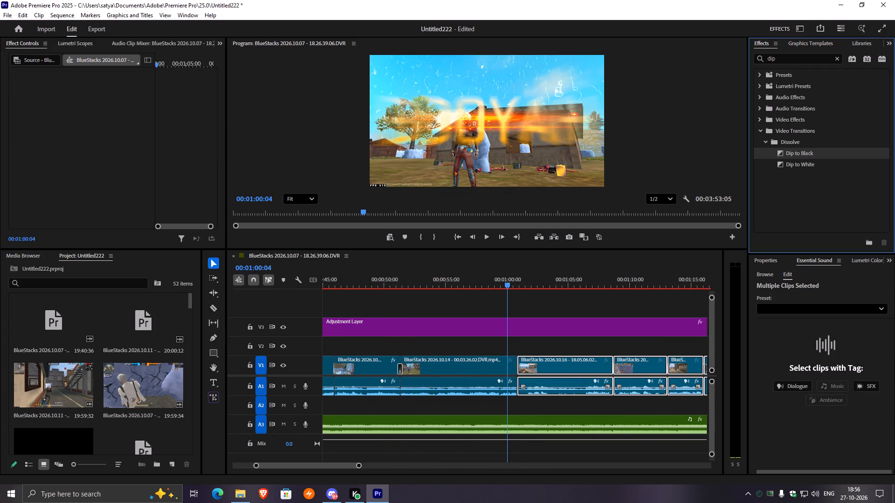
pyautogui.moveTo(690, 222); pyautogui.dragTo(520, 365)
pyautogui.press('space')
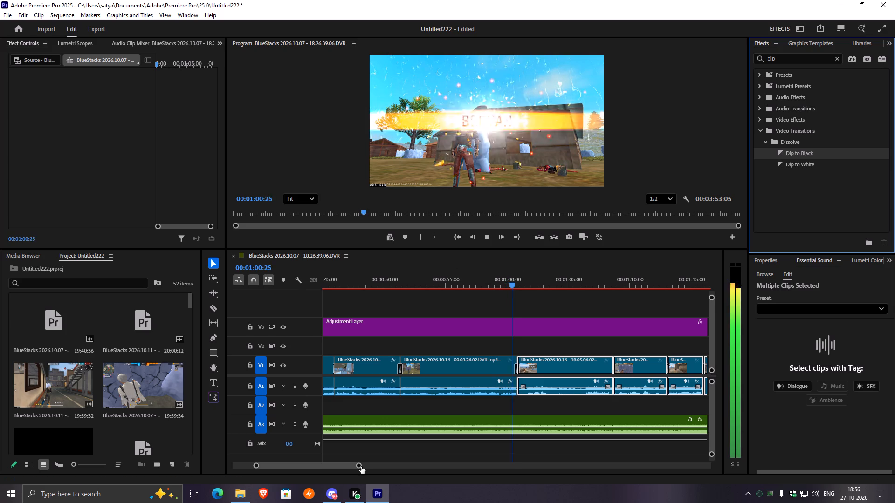
pyautogui.press('space')
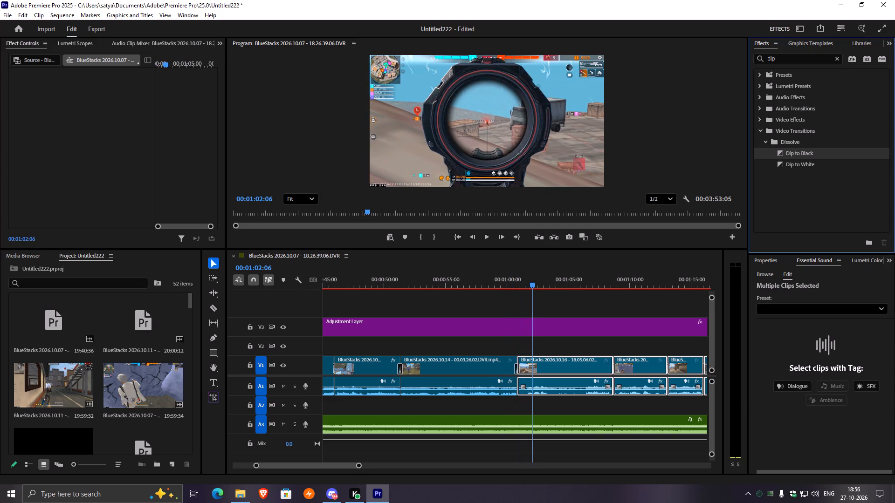
pyautogui.press('space')
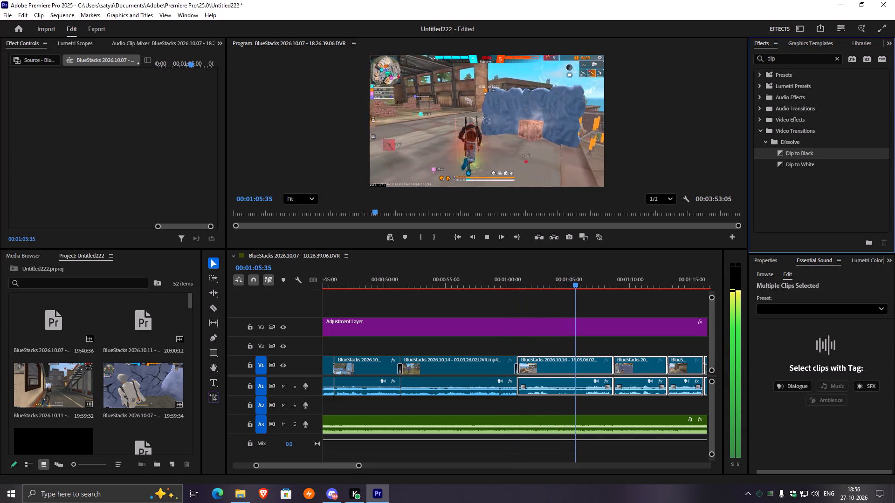
pyautogui.press('space')
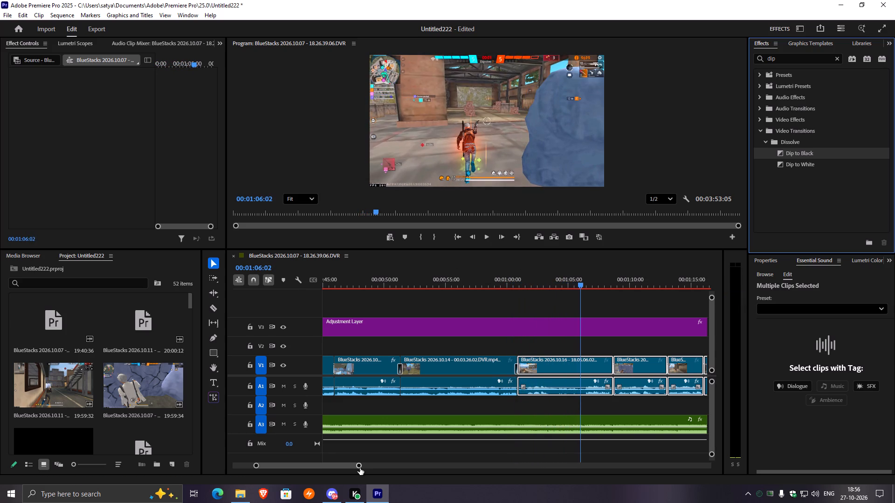
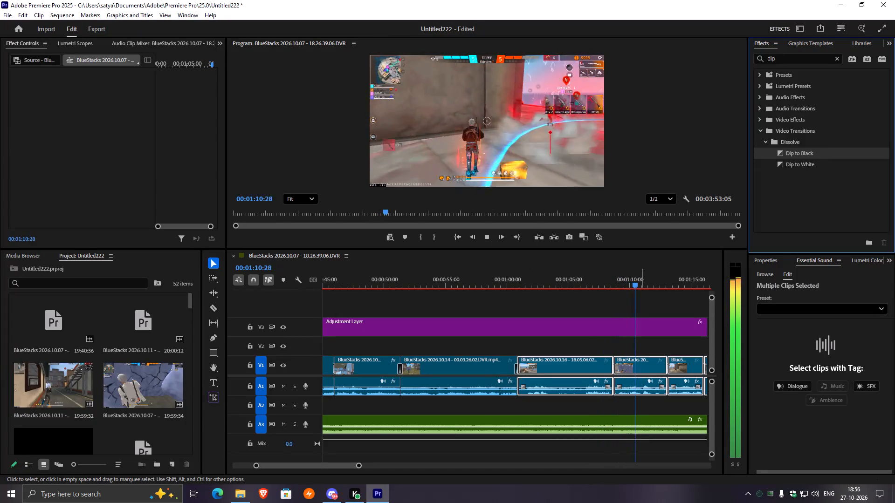
# Play the montage from the end of the 10.16 - 18.05.06.02 clip through to the start of the 10.21 - 21.44.01.02 clip.
pyautogui.moveTo(640, 282); pyautogui.dragTo(612, 295)
pyautogui.press('space')
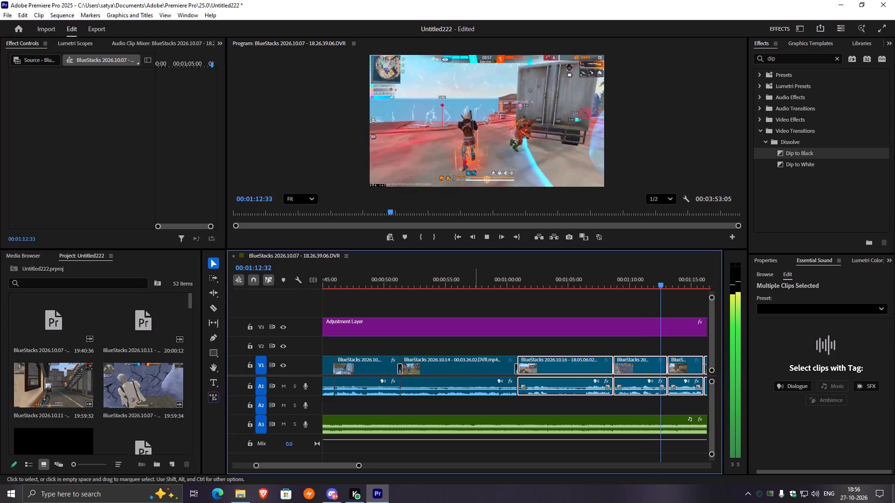
pyautogui.click(359, 464)
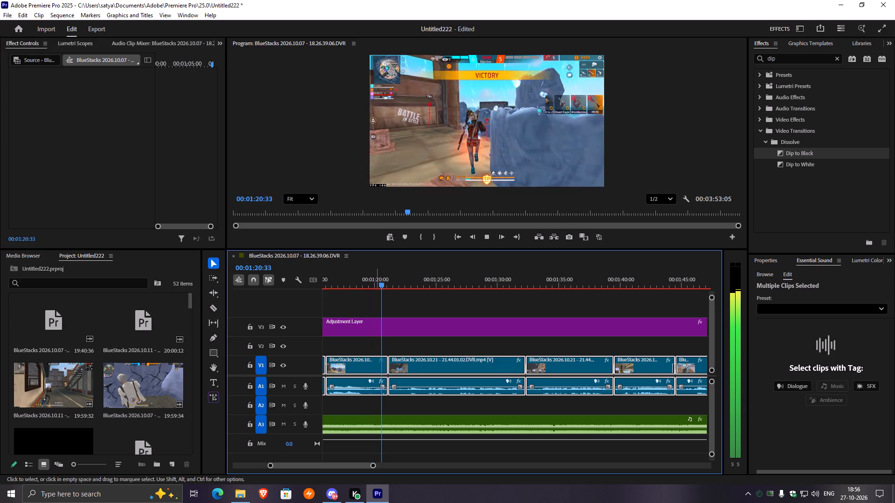
pyautogui.press('space')
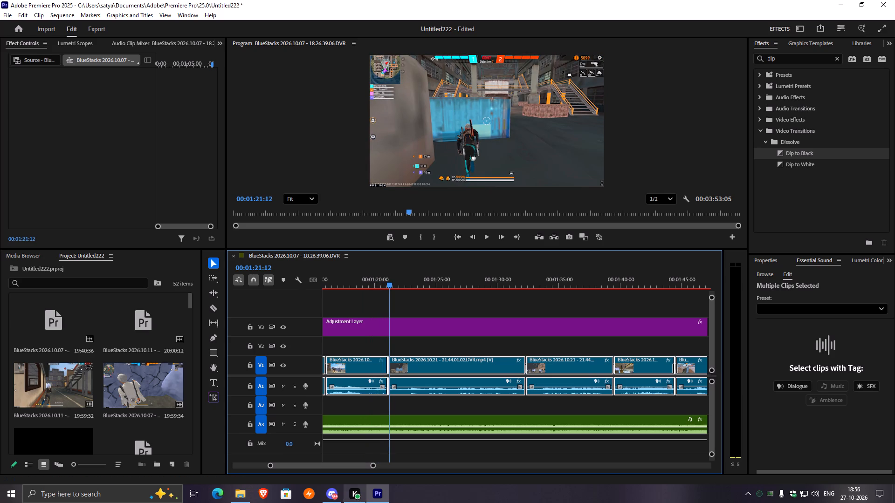
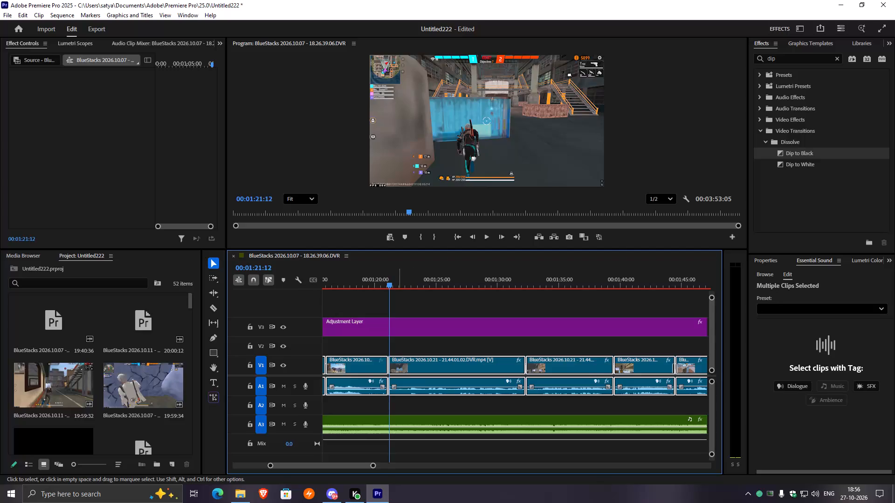
# Play the montage from just before the start of the 10.21 - 21.44.01.02 clip.
pyautogui.moveTo(390, 283); pyautogui.dragTo(385, 282)
pyautogui.press('space')
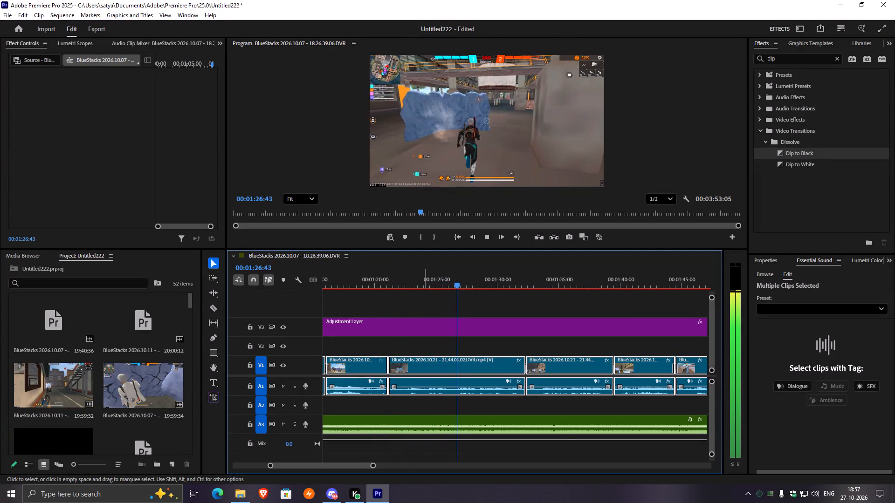
# Enlarge the program preview by shrinking the timeline area's height.
pyautogui.moveTo(510, 249); pyautogui.dragTo(514, 268)
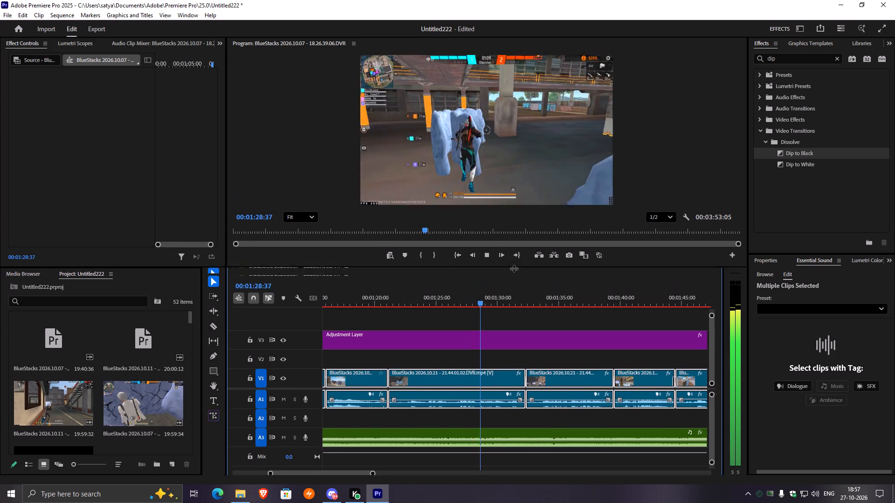
pyautogui.moveTo(514, 268); pyautogui.dragTo(516, 276)
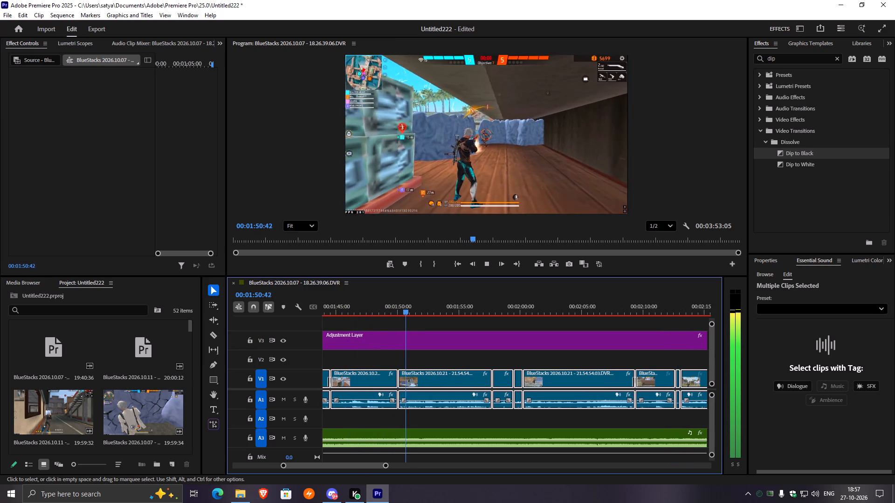
# Stop playback and apply a Dip to Black transition at the cut before the 10.21 - 21.54.54 clip, near 00:01:50.
pyautogui.press('space')
pyautogui.moveTo(789, 150); pyautogui.dragTo(412, 405)
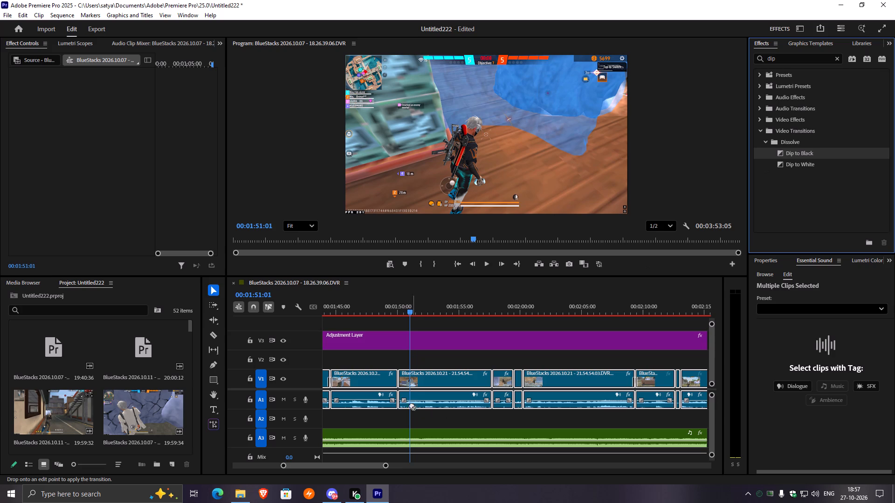
pyautogui.moveTo(412, 405); pyautogui.dragTo(398, 382)
# Play the montage from about 00:01:49, across the new transition, to about 00:02:19 where the second music track comes in.
pyautogui.moveTo(413, 314); pyautogui.dragTo(390, 314)
pyautogui.press('space')
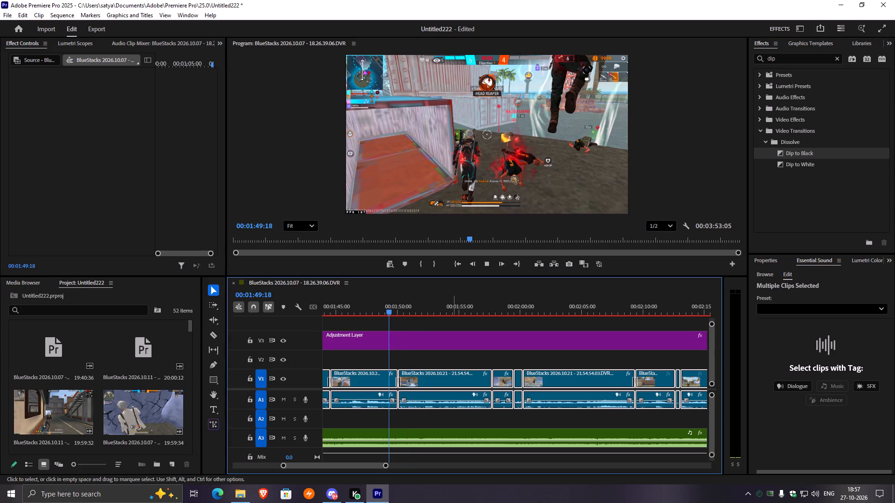
pyautogui.press('space')
pyautogui.press('space')
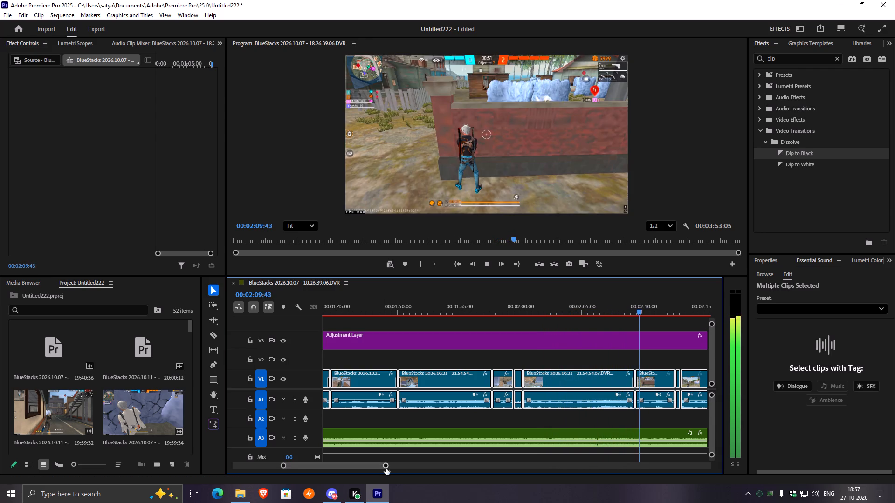
pyautogui.moveTo(386, 466); pyautogui.dragTo(456, 466)
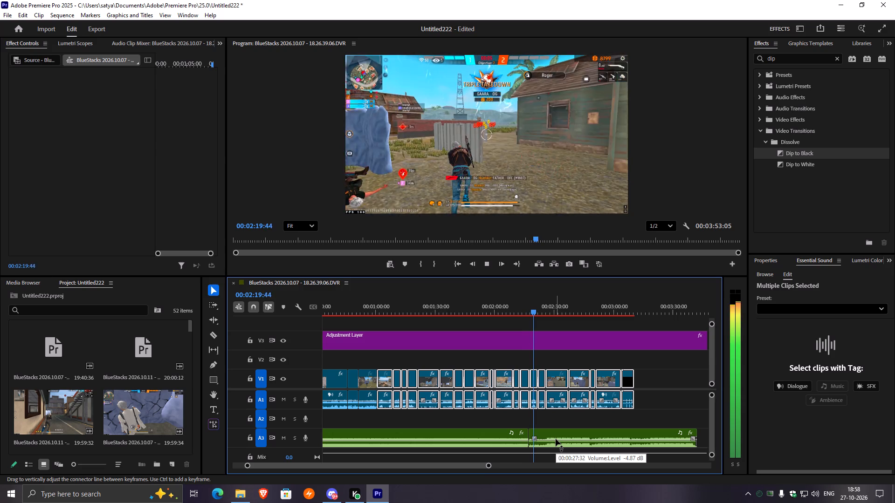
pyautogui.press('space')
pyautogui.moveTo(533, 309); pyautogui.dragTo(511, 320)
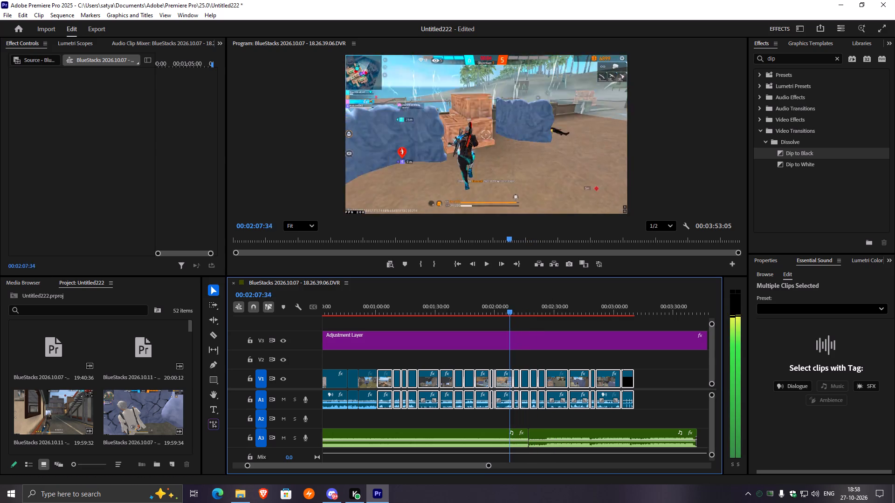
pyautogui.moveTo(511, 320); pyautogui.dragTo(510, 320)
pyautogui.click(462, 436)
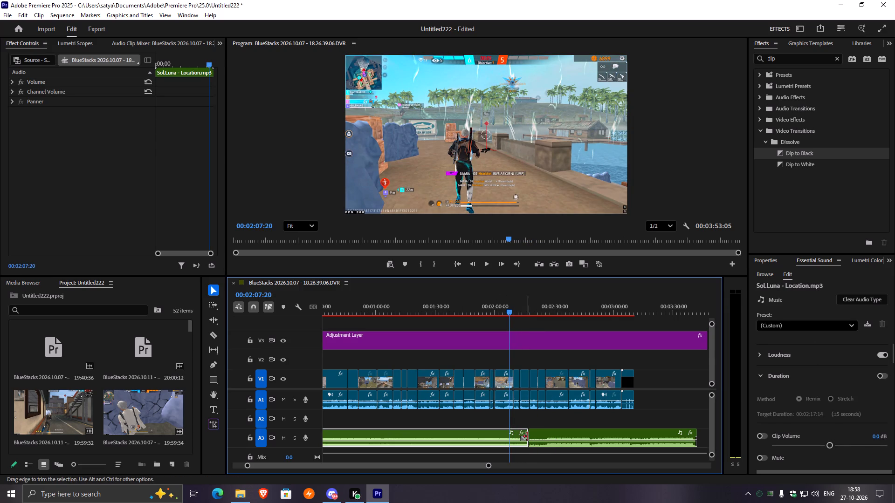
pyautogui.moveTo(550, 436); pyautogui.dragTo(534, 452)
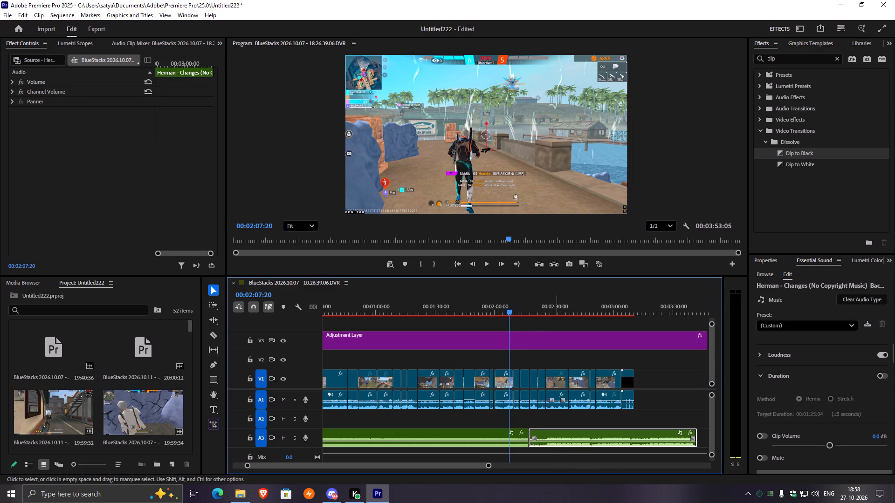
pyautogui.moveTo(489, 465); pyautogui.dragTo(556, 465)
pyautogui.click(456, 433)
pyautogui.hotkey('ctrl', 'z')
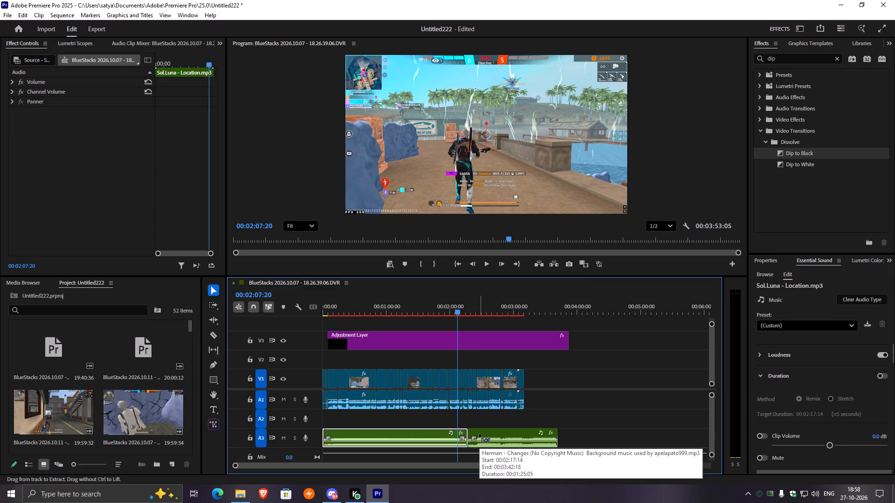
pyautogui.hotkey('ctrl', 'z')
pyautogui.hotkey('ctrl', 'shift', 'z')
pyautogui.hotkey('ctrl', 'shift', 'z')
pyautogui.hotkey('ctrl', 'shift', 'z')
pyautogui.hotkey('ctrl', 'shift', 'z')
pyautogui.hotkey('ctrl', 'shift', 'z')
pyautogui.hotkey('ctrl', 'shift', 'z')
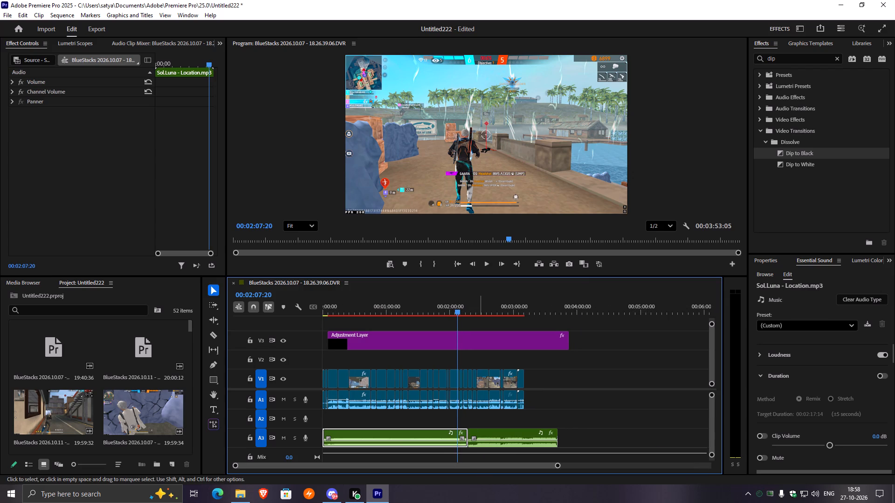
# Move the Sol.Luna - Location music to track A2 and shift Herman - Changes on A3 to start at about 00:02:09, overlapping its end.
pyautogui.moveTo(481, 435); pyautogui.dragTo(503, 435)
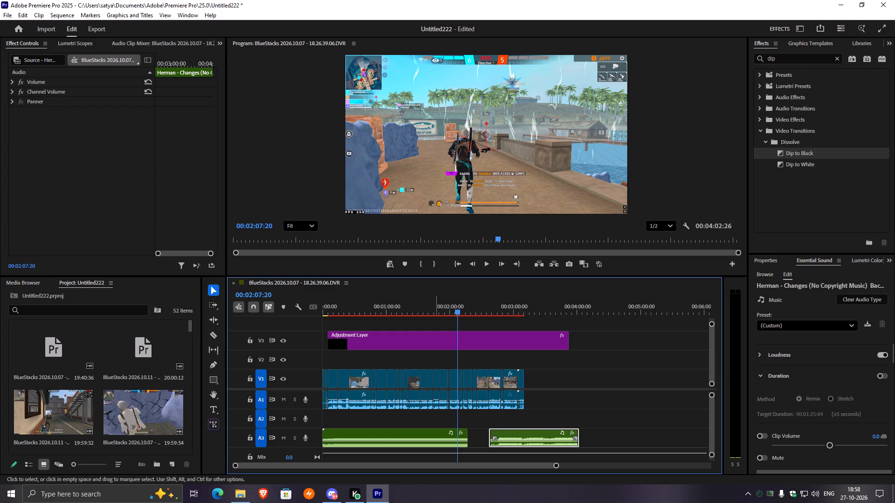
pyautogui.moveTo(386, 436); pyautogui.dragTo(389, 426)
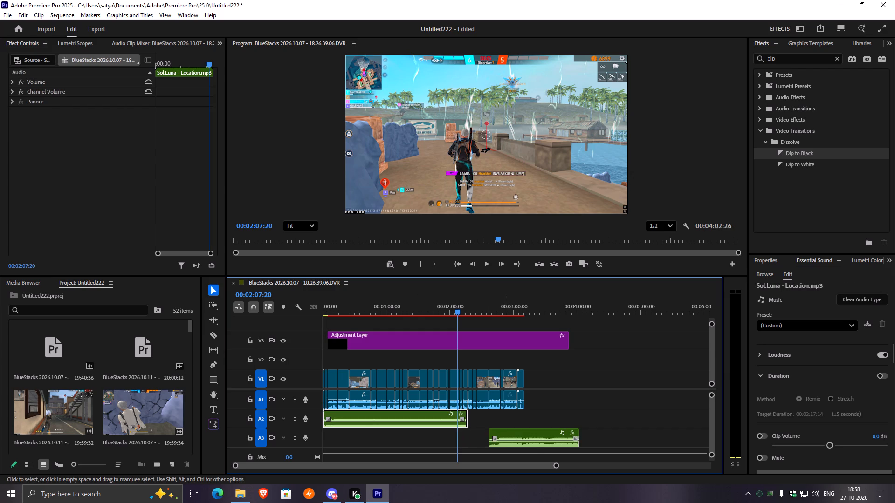
pyautogui.moveTo(505, 436); pyautogui.dragTo(475, 436)
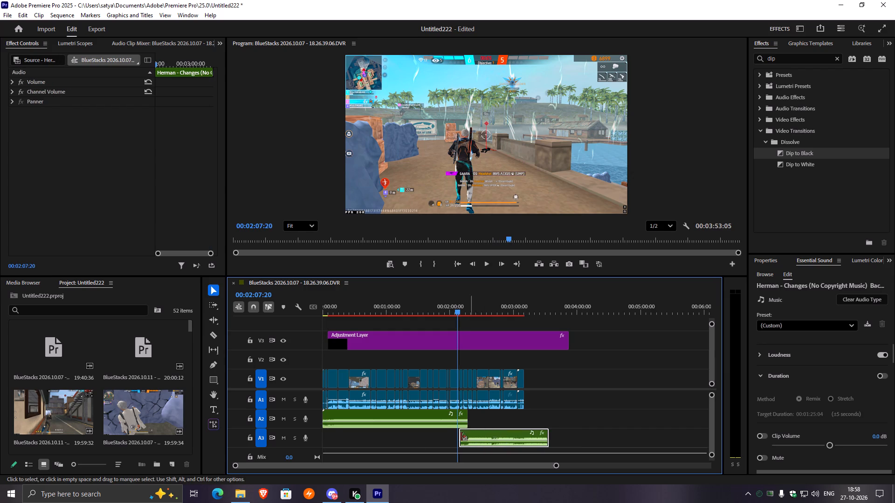
# Mute audio track A2.
pyautogui.click(285, 417)
# Play the montage from 00:02:07 to check the repositioned Herman - Changes music, stopping at about 00:02:37.
pyautogui.press('space')
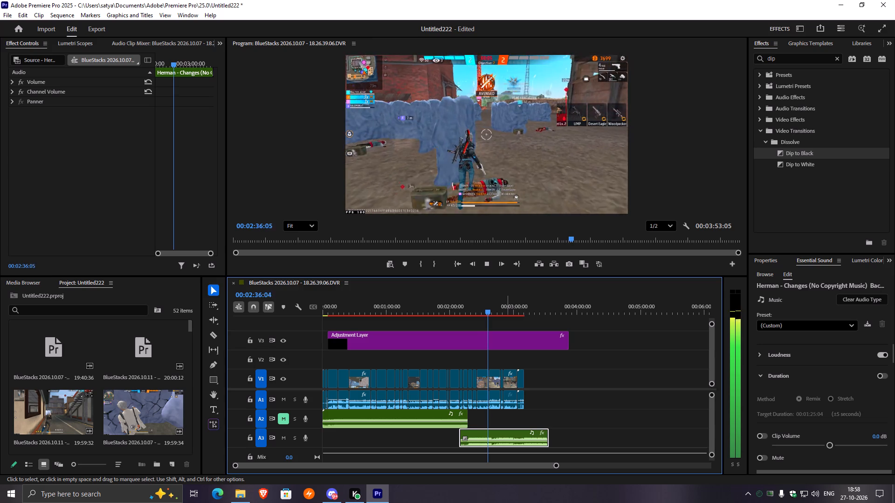
pyautogui.press('space')
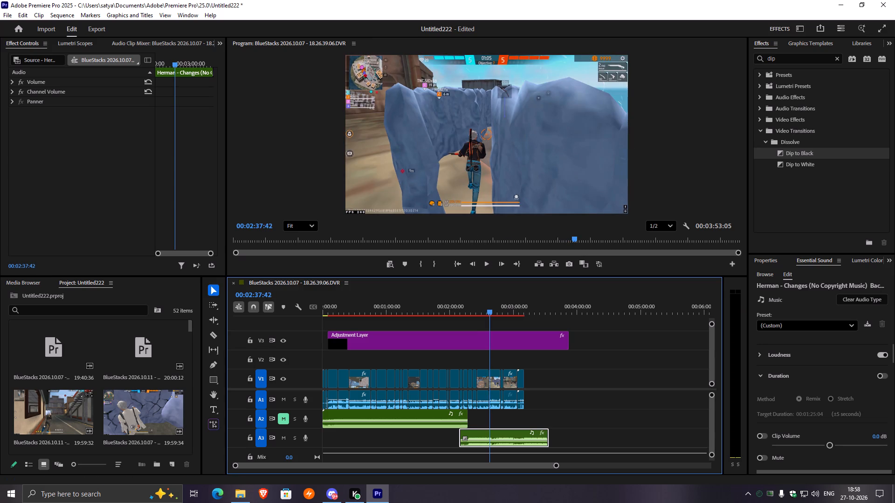
# Apply a Dip to Black transition at the cut between the 10.03 - 21.42.47.02 and 10.18 - 11.05.16.05 clips.
pyautogui.moveTo(789, 153); pyautogui.dragTo(487, 378)
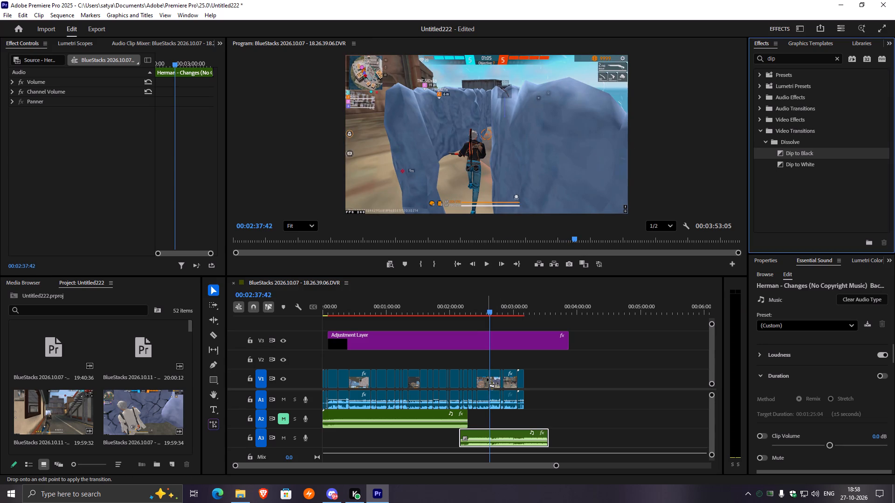
pyautogui.moveTo(487, 378); pyautogui.dragTo(780, 156)
pyautogui.moveTo(556, 465); pyautogui.dragTo(423, 469)
pyautogui.moveTo(798, 152); pyautogui.dragTo(490, 385)
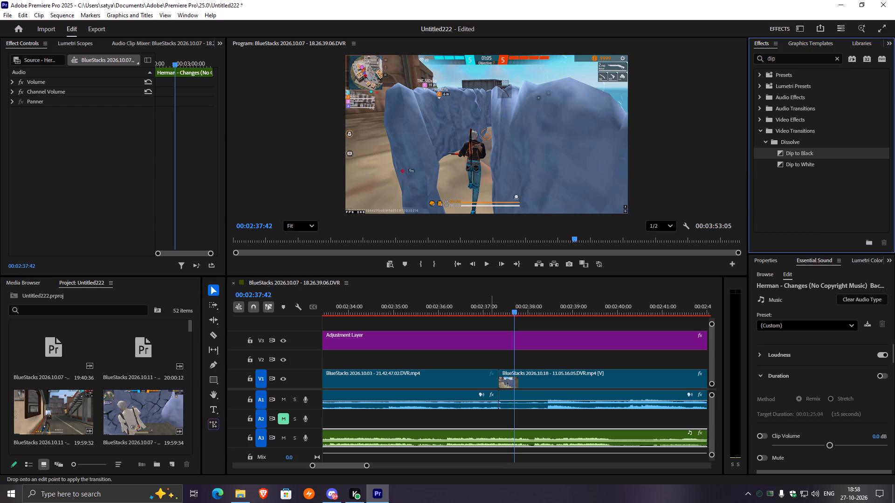
pyautogui.moveTo(490, 385); pyautogui.dragTo(496, 382)
# Play the montage from just before the new Dip to Black transition to about 00:02:52.
pyautogui.click(481, 307)
pyautogui.press('space')
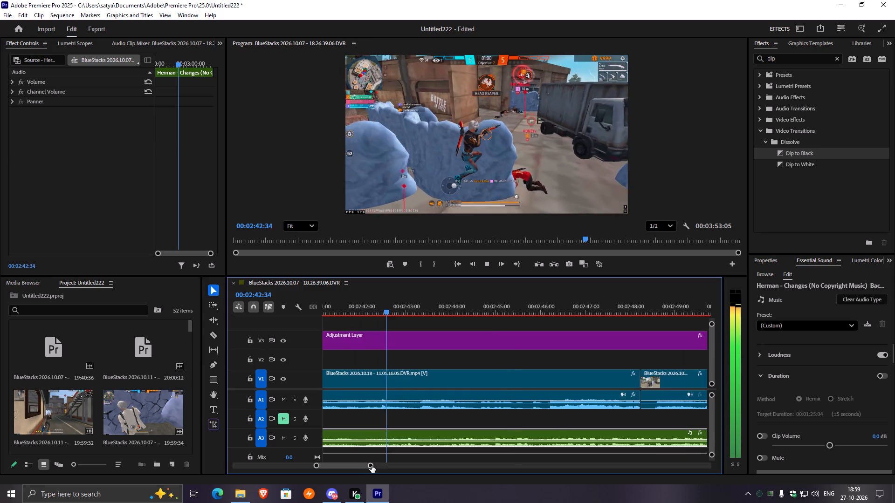
pyautogui.moveTo(372, 466); pyautogui.dragTo(457, 465)
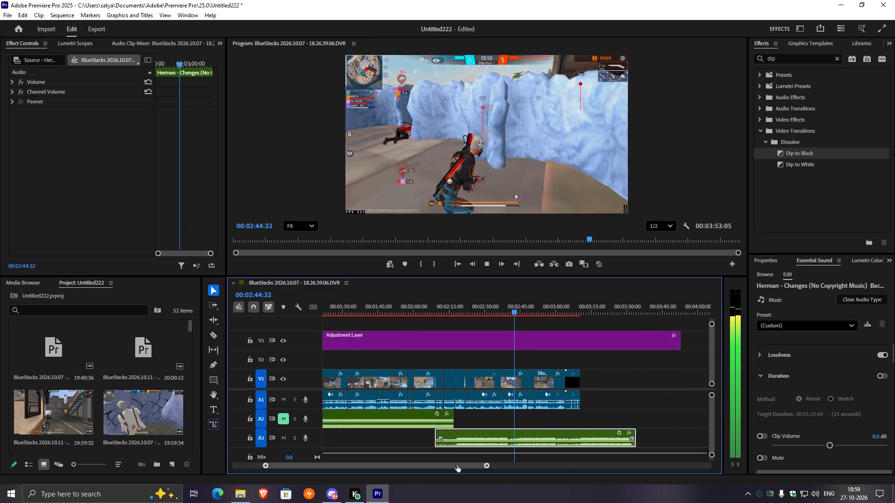
pyautogui.moveTo(457, 465); pyautogui.dragTo(478, 465)
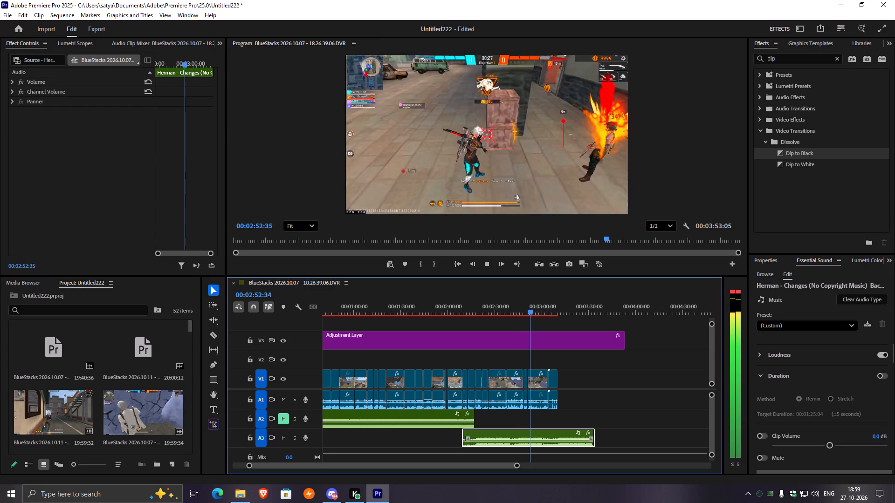
pyautogui.press('space')
# Apply a Dip to Black transition at the cut where the 10.18 - 11.05.16.05 clip ends.
pyautogui.moveTo(515, 465); pyautogui.dragTo(435, 468)
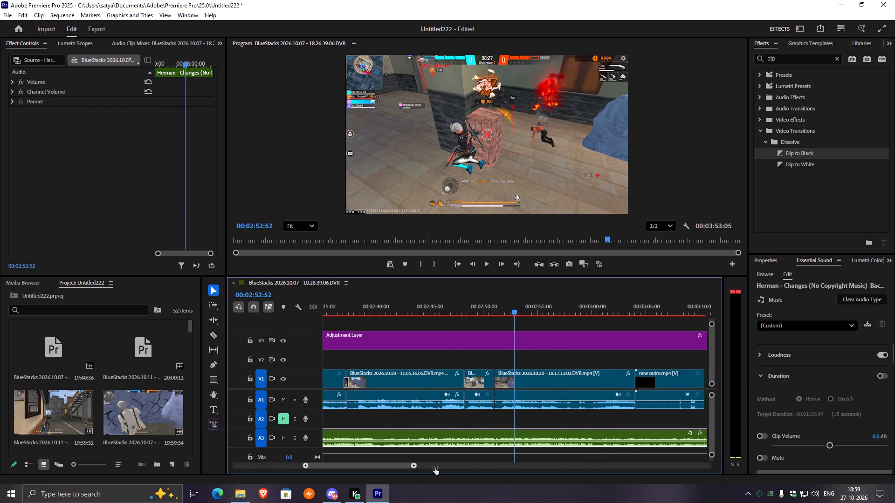
pyautogui.moveTo(435, 468); pyautogui.dragTo(435, 468)
pyautogui.moveTo(794, 153); pyautogui.dragTo(466, 377)
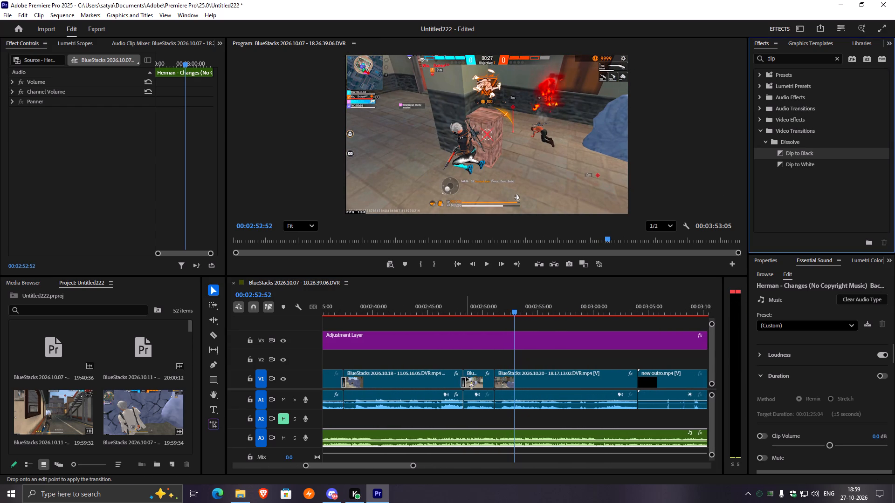
pyautogui.moveTo(466, 377); pyautogui.dragTo(466, 378)
# Search the effects for "cross" and apply Cross Dissolve at the cut between the two 10.20 - 18.17.13.02 clips, near 00:02:51.
pyautogui.moveTo(516, 311); pyautogui.dragTo(496, 313)
pyautogui.click(783, 59)
pyautogui.press('BackSpace')
pyautogui.press('BackSpace')
pyautogui.press('BackSpace')
pyautogui.press('BackSpace')
pyautogui.press('BackSpace')
pyautogui.press('BackSpace')
pyautogui.press('BackSpace')
pyautogui.press('BackSpace')
pyautogui.press('BackSpace')
pyautogui.press('BackSpace')
pyautogui.press('BackSpace')
pyautogui.press('BackSpace')
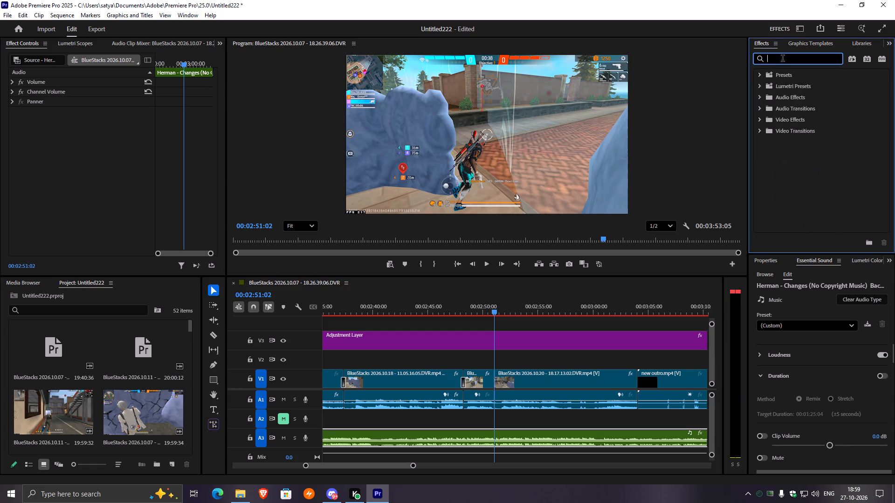
pyautogui.write('cross')
pyautogui.moveTo(788, 217); pyautogui.dragTo(741, 248)
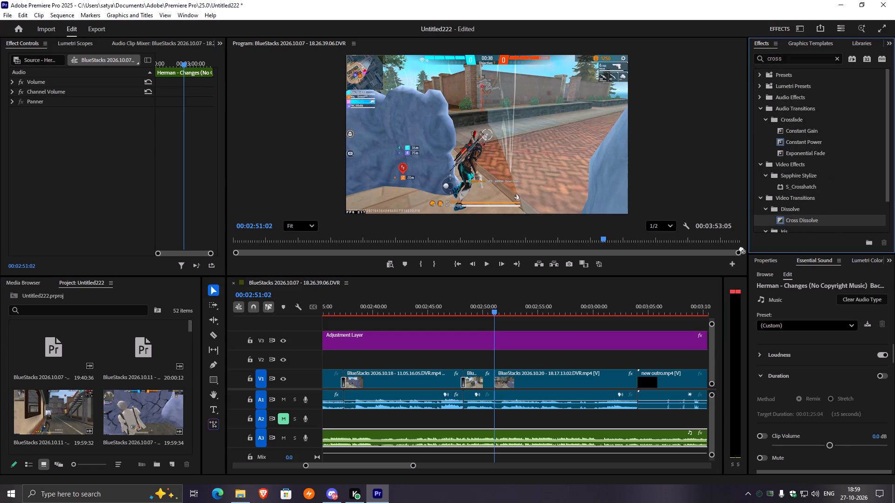
pyautogui.moveTo(741, 248); pyautogui.dragTo(496, 377)
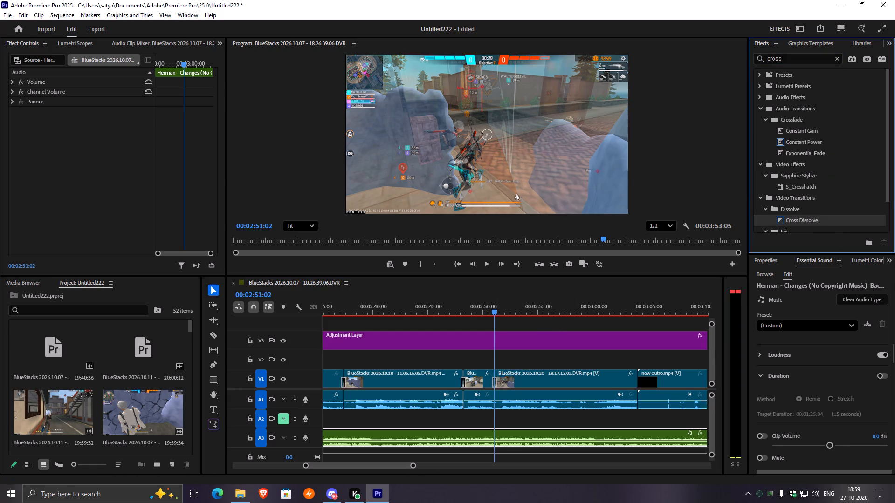
# Shorten the Cross Dissolve between the two 10.20 - 18.17.13.02 clips to about 6 frames.
pyautogui.moveTo(413, 467); pyautogui.dragTo(369, 466)
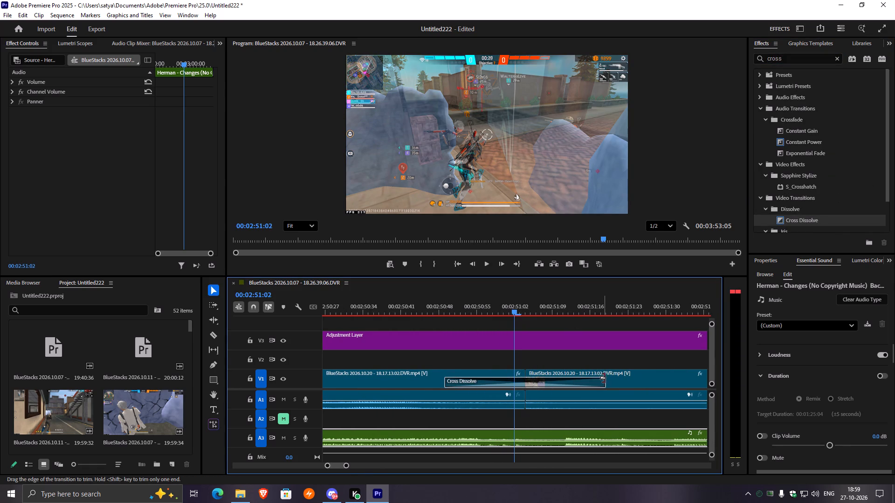
pyautogui.moveTo(606, 379); pyautogui.dragTo(540, 379)
# Play across the shortened Cross Dissolve from just before it to about 00:02:52.
pyautogui.click(496, 312)
pyautogui.press('space')
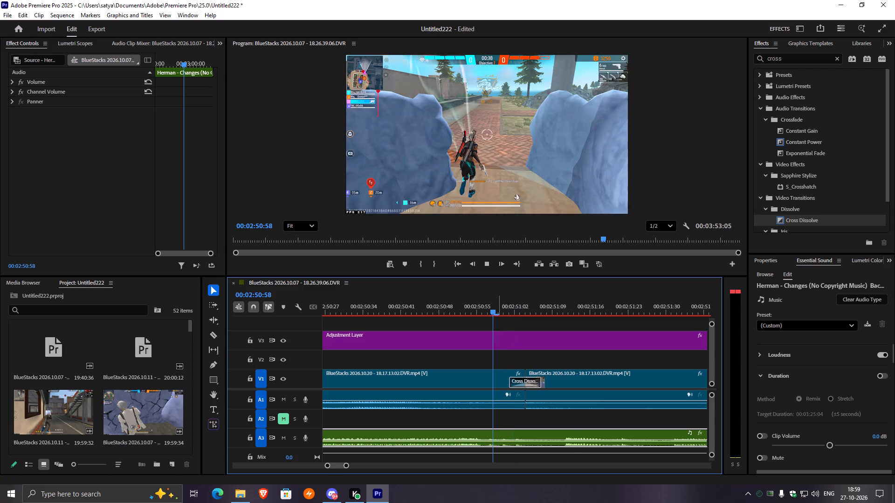
pyautogui.press('space')
# Play the montage from about 00:02:45 through the last gameplay clips into the new outro clip.
pyautogui.moveTo(344, 464); pyautogui.dragTo(400, 465)
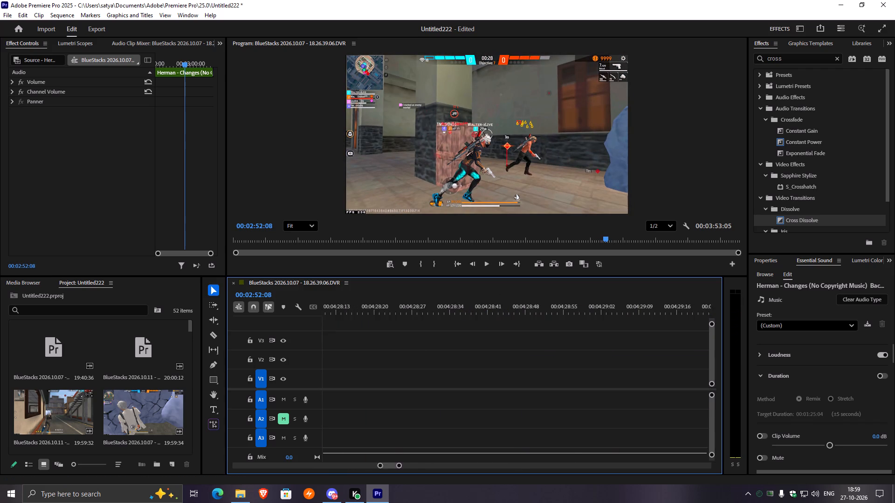
pyautogui.moveTo(400, 465); pyautogui.dragTo(413, 465)
pyautogui.moveTo(398, 465); pyautogui.dragTo(294, 468)
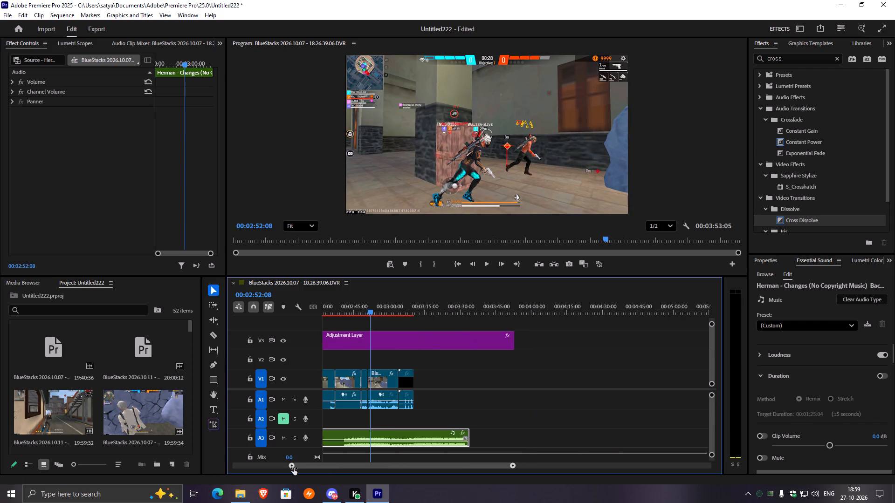
pyautogui.moveTo(294, 468); pyautogui.dragTo(310, 467)
pyautogui.click(412, 308)
pyautogui.press('space')
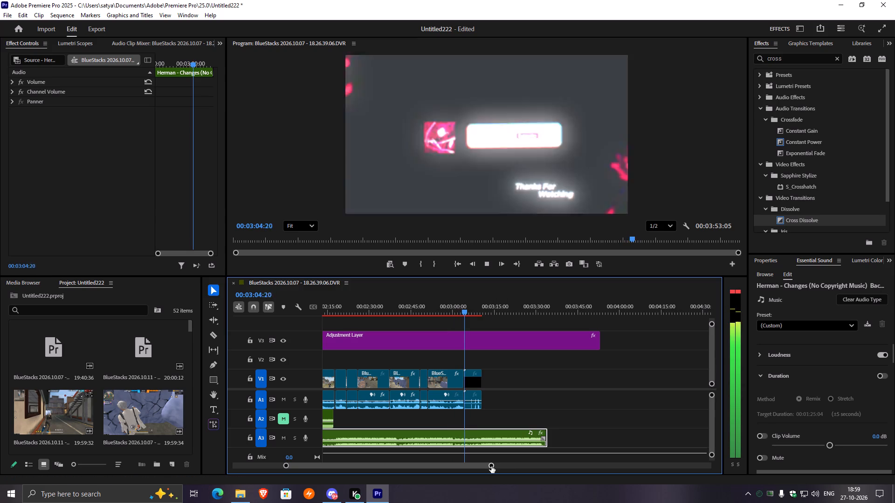
# Shorten the adjustment layer on V3 so it ends where the new outro clip begins.
pyautogui.moveTo(491, 466); pyautogui.dragTo(503, 467)
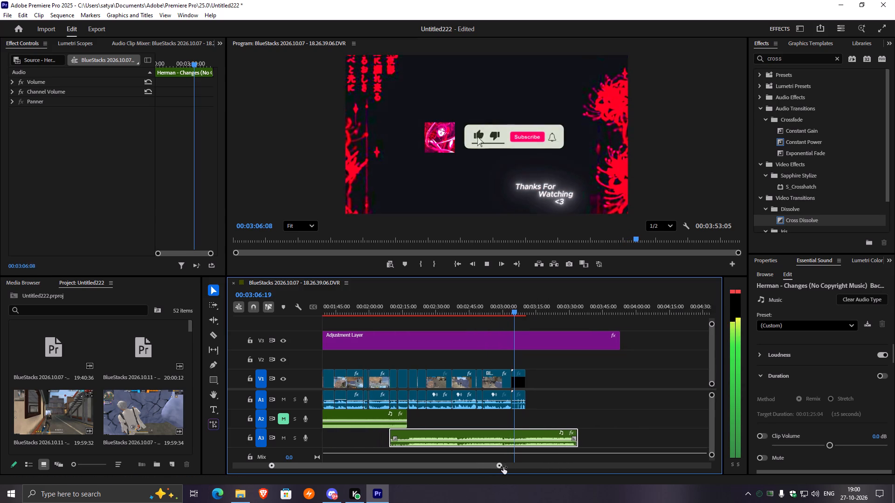
pyautogui.moveTo(503, 467); pyautogui.dragTo(523, 468)
pyautogui.click(530, 336)
pyautogui.moveTo(586, 338); pyautogui.dragTo(509, 343)
# Play the montage from about 00:03:00 across the cut into the new outro clip.
pyautogui.click(506, 307)
pyautogui.press('space')
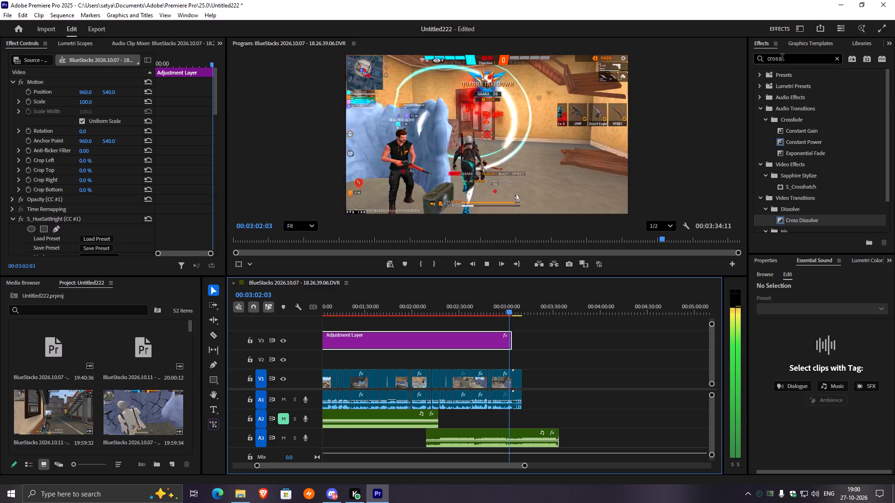
# Search the effects for "dip".
pyautogui.moveTo(782, 58); pyautogui.dragTo(747, 56)
pyautogui.write('dip')
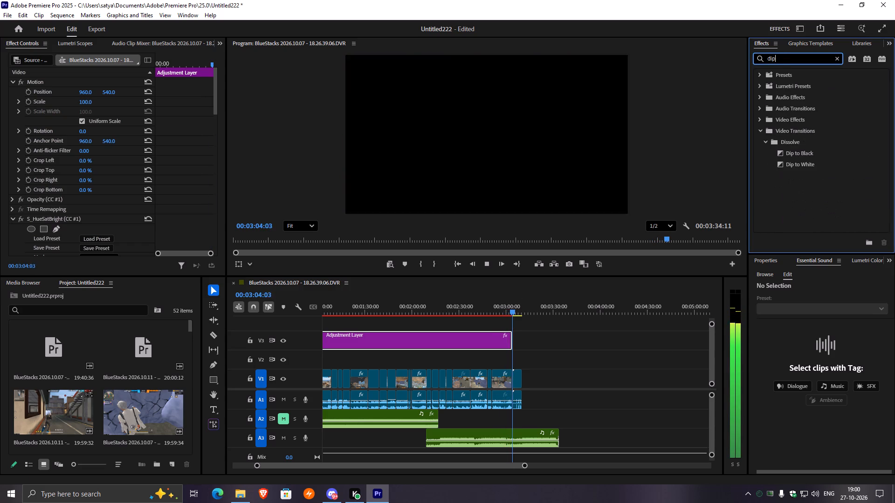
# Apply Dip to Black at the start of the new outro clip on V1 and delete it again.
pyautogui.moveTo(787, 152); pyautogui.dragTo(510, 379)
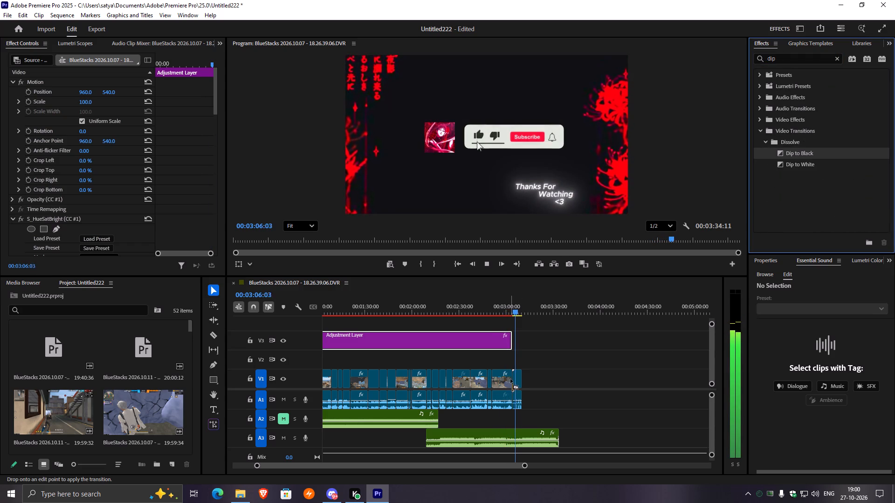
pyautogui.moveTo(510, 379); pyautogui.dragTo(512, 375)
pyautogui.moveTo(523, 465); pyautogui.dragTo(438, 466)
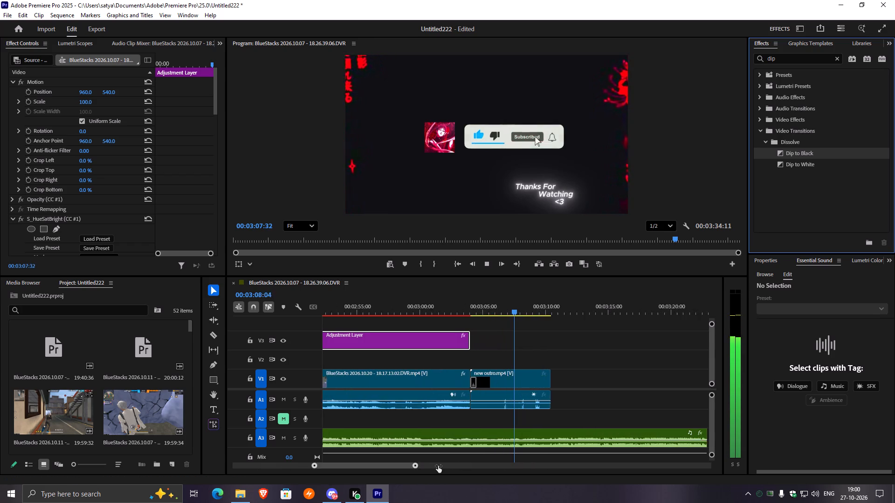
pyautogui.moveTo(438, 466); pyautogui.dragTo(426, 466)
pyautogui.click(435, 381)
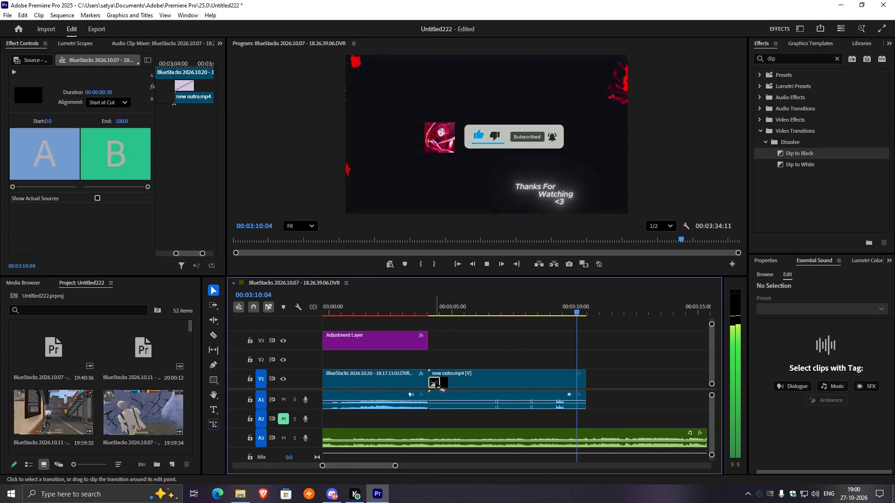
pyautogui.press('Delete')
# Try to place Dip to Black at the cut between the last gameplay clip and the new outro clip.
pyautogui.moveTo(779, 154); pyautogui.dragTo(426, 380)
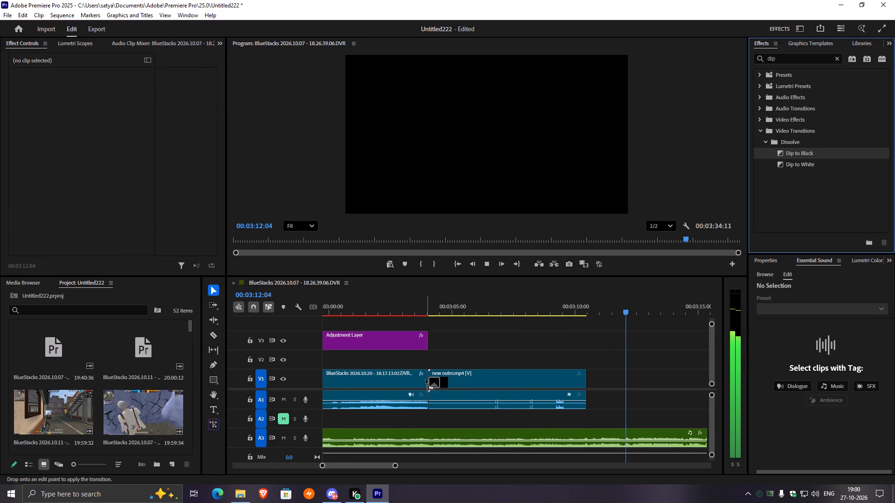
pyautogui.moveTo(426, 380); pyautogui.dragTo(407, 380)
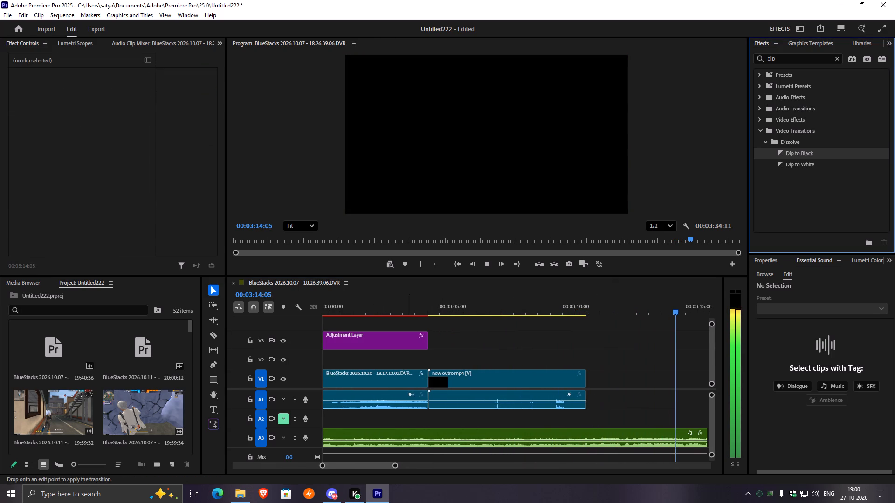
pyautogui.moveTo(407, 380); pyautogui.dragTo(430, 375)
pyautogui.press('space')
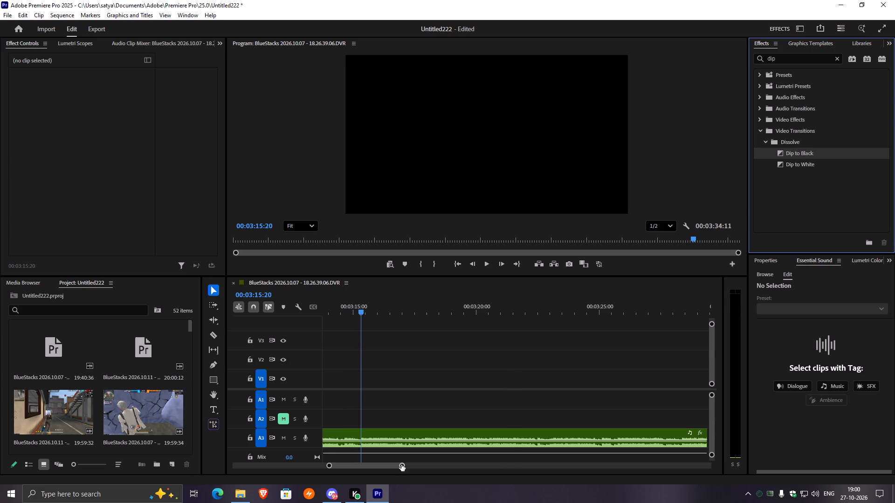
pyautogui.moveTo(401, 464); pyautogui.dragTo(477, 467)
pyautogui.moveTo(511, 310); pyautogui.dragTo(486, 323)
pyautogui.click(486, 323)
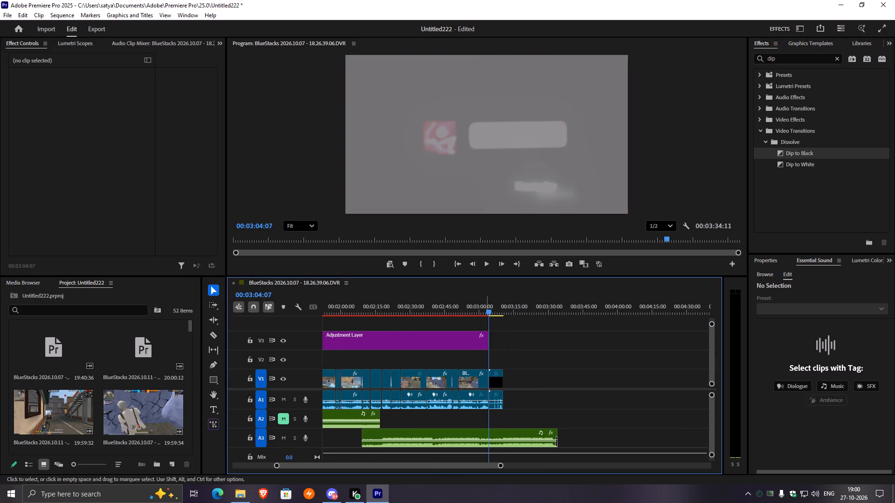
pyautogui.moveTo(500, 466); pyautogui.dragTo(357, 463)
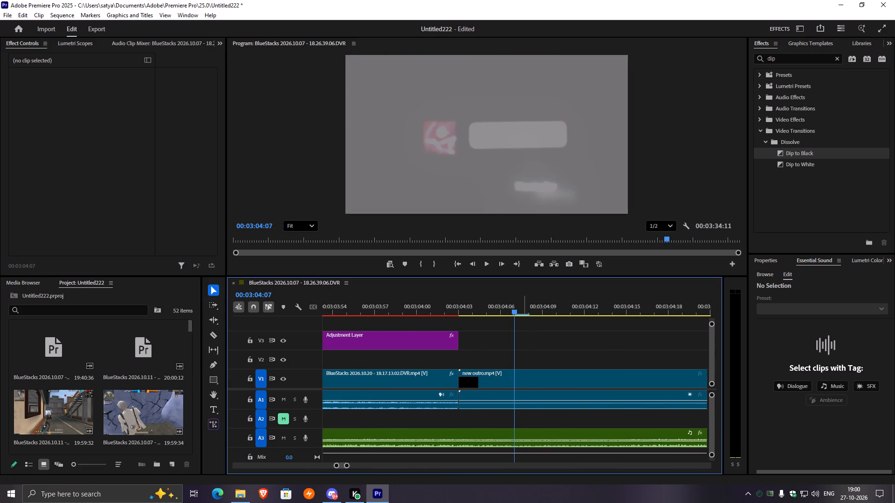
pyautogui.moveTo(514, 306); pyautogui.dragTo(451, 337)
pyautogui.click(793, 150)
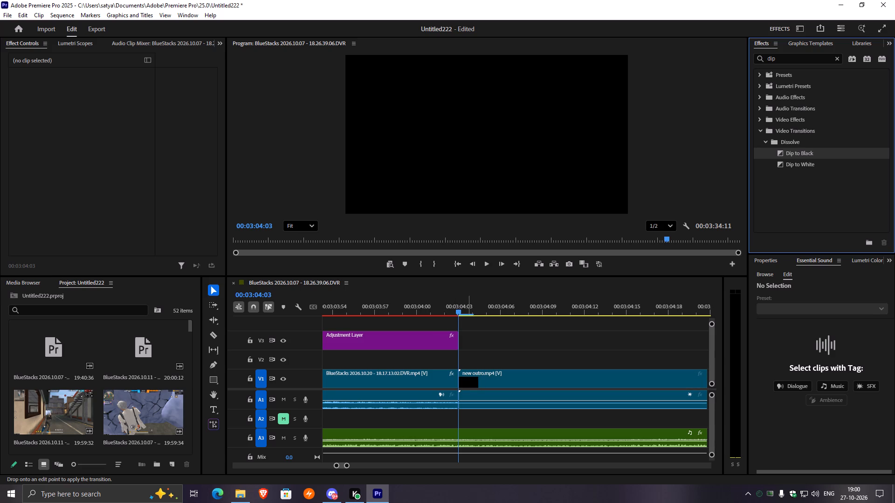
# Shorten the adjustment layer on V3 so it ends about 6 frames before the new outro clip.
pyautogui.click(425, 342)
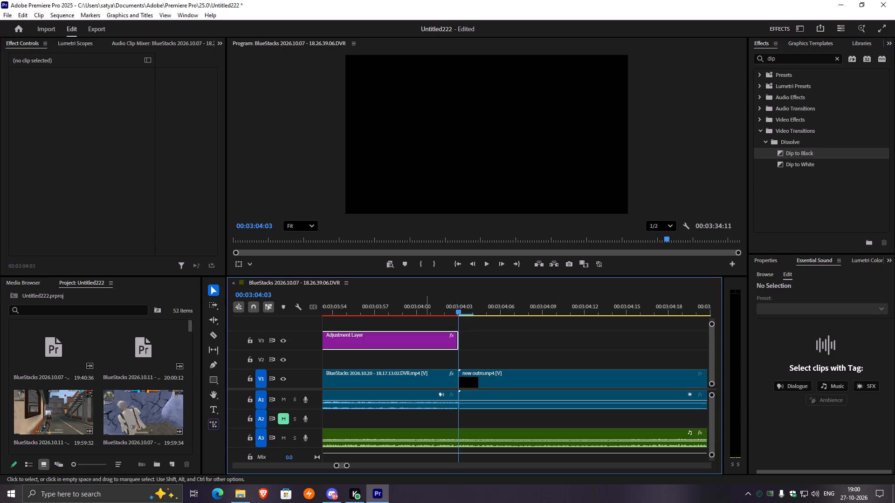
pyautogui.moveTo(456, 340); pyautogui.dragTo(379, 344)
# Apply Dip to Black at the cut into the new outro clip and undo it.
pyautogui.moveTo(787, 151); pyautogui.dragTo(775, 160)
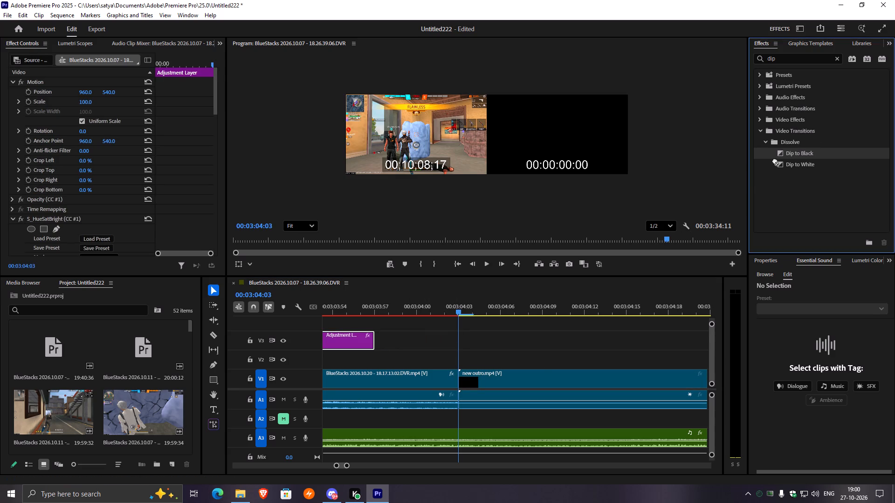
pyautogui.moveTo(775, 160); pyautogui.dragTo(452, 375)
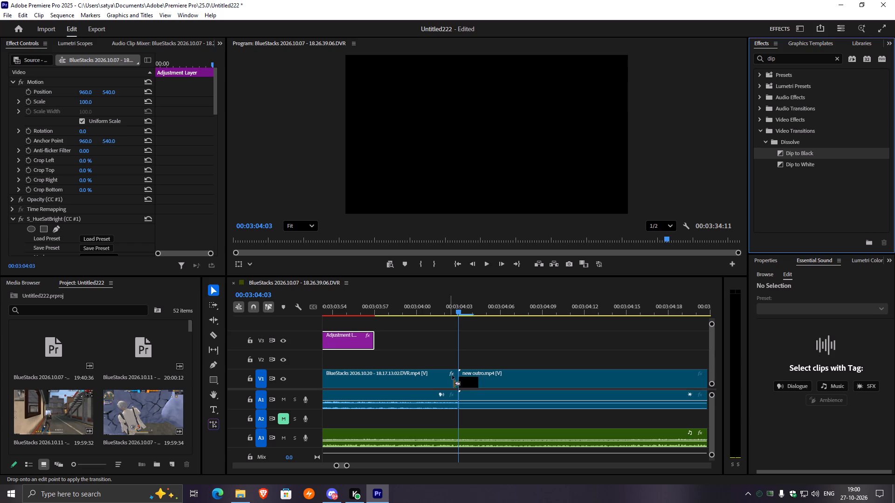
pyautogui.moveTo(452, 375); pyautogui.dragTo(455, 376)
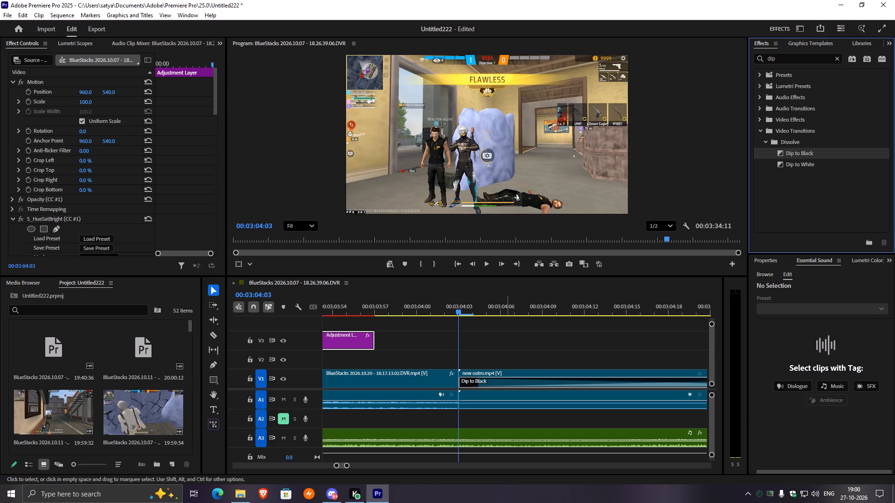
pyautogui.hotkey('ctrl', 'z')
# Move the new outro clip about one frame later, leaving a small gap after the last gameplay clip.
pyautogui.click(476, 377)
pyautogui.moveTo(479, 377); pyautogui.dragTo(496, 378)
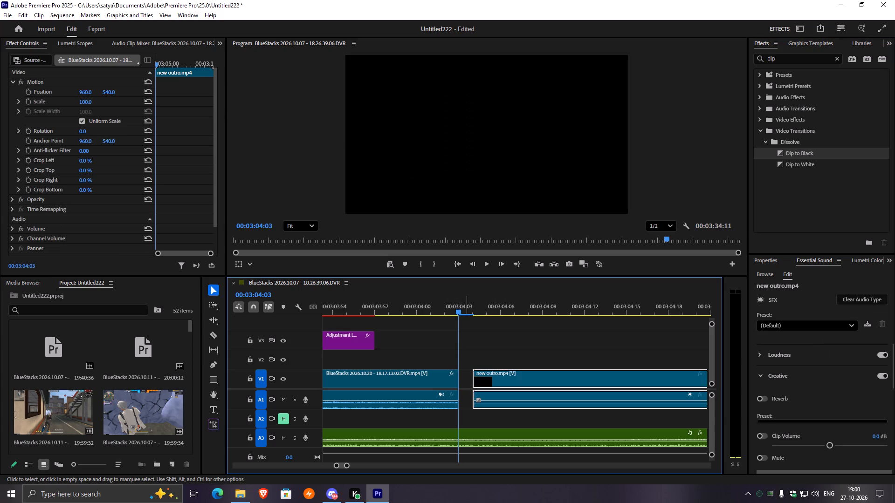
# Apply the default video and audio transitions to the end of the last gameplay clip.
pyautogui.rightClick(458, 379)
pyautogui.click(478, 438)
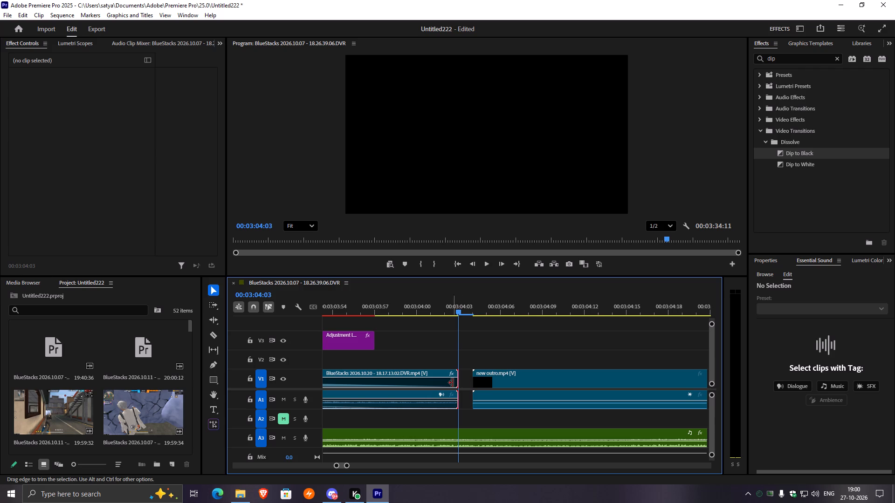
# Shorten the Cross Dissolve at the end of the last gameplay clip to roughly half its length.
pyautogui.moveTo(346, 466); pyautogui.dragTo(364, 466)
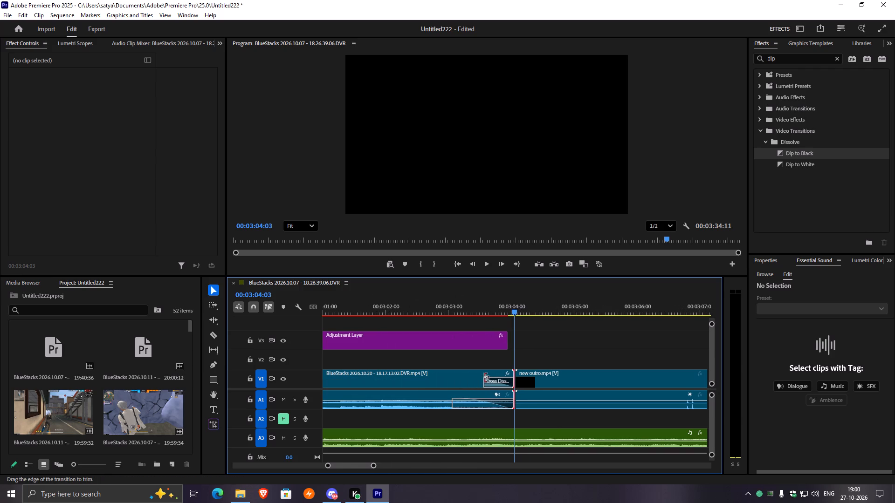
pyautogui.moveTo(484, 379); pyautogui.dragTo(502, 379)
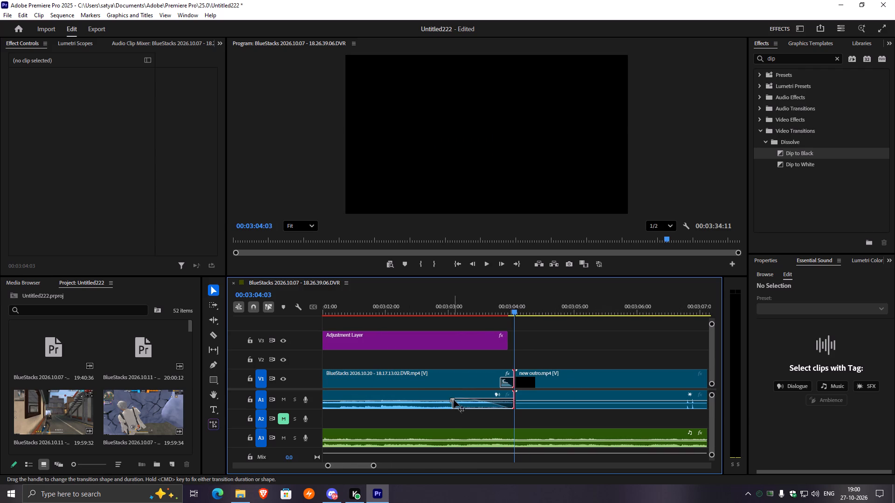
# Shorten the audio fade at the end of the last gameplay clip on A1 to about 15 frames.
pyautogui.click(454, 399)
pyautogui.moveTo(454, 400); pyautogui.dragTo(499, 395)
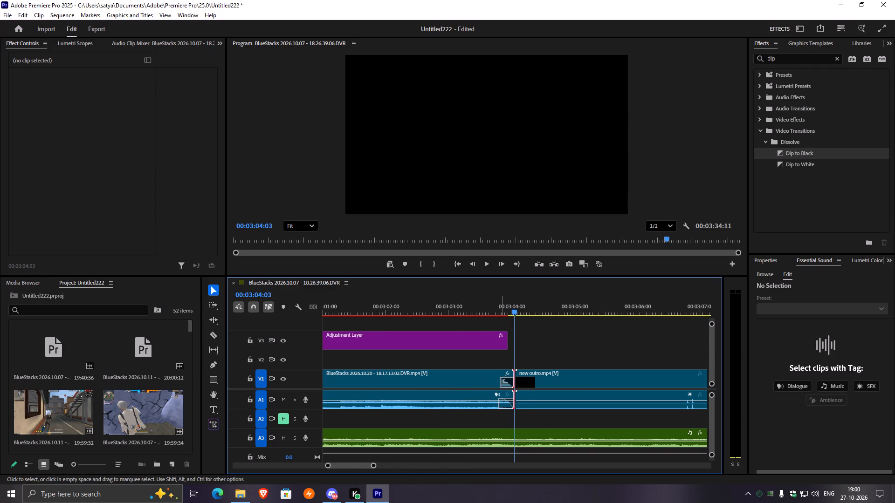
pyautogui.click(498, 399)
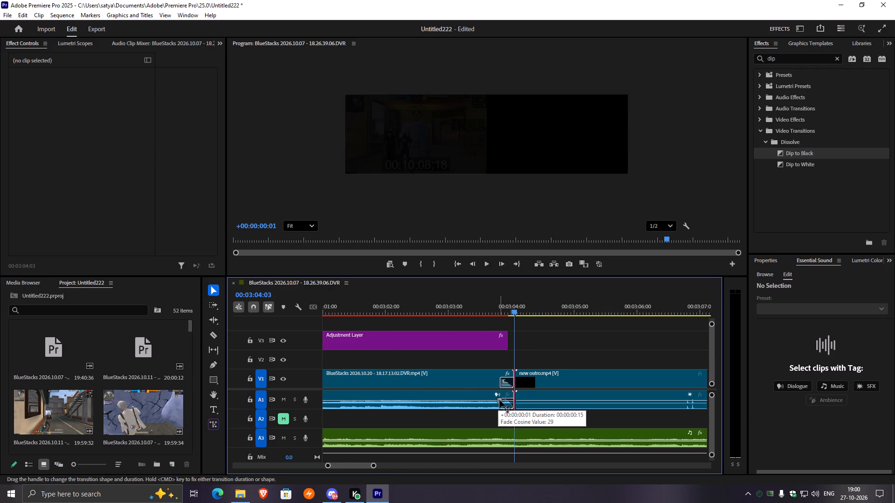
# Play from about 00:03:03:46 across the end of the gameplay into the new outro clip.
pyautogui.click(497, 303)
pyautogui.press('space')
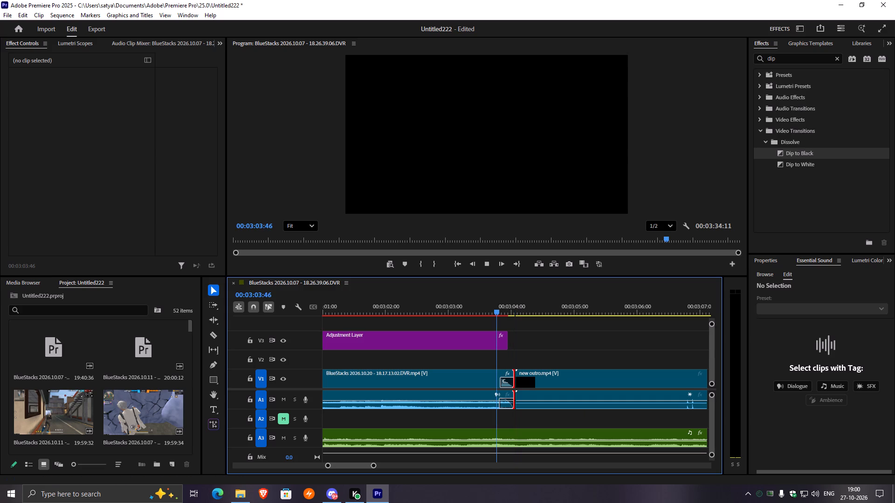
pyautogui.press('space')
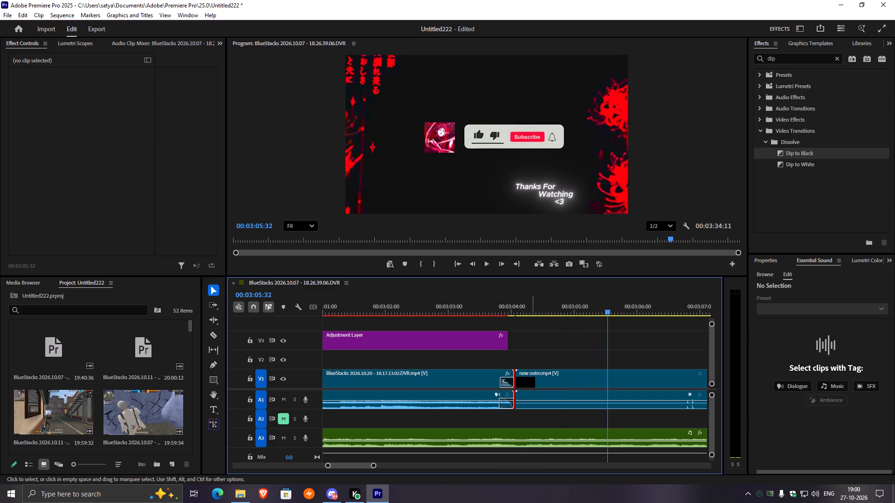
# Apply Dip to Black to the start of the new outro clip and shorten it to a few frames.
pyautogui.click(534, 381)
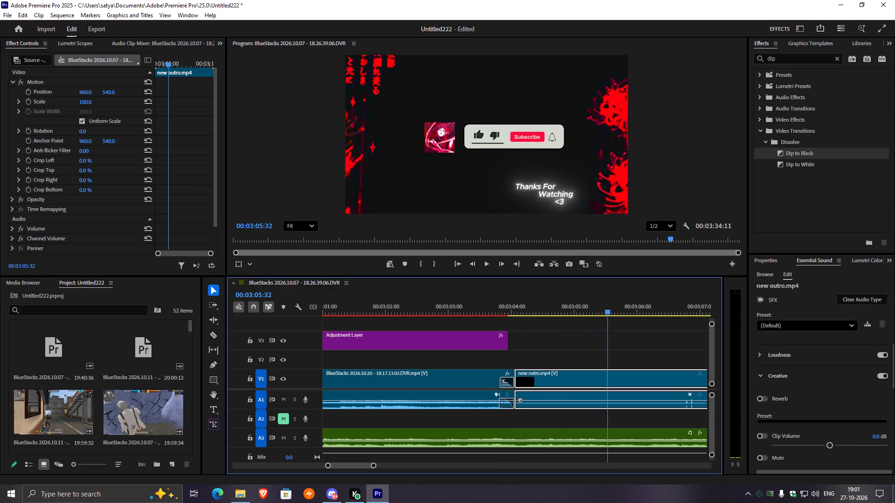
pyautogui.moveTo(788, 151); pyautogui.dragTo(520, 379)
pyautogui.moveTo(544, 379); pyautogui.dragTo(537, 380)
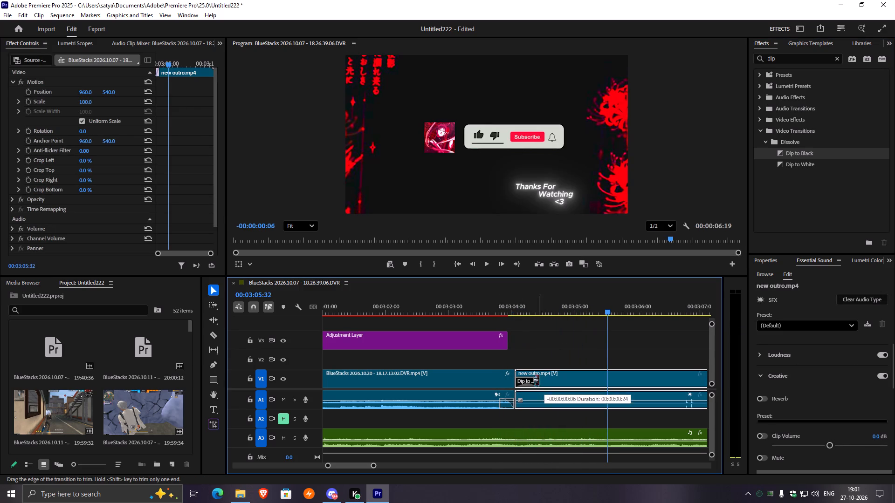
pyautogui.moveTo(537, 380); pyautogui.dragTo(521, 378)
# Play across the Dip to Black into the outro, starting from just before the end of the gameplay.
pyautogui.click(496, 305)
pyautogui.press('space')
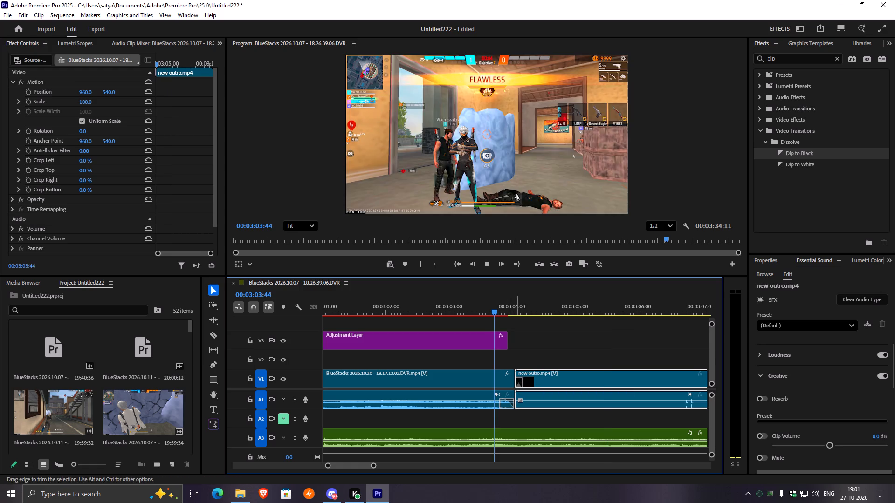
pyautogui.press('space')
pyautogui.click(489, 311)
pyautogui.press('space')
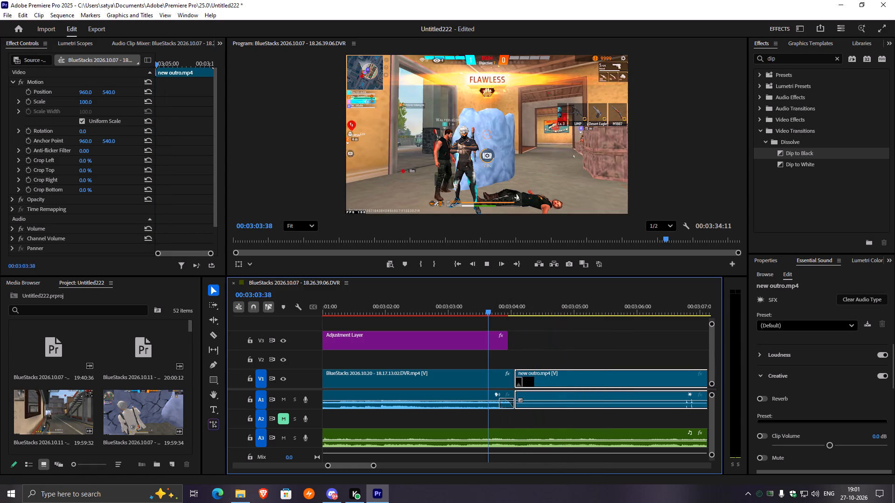
pyautogui.press('space')
# Extend the adjustment layer on V3 so it ends where the new outro clip begins.
pyautogui.click(490, 341)
pyautogui.moveTo(507, 340); pyautogui.dragTo(515, 340)
# Play from just before the end of the gameplay through the new outro clip to about 00:03:10.
pyautogui.click(486, 299)
pyautogui.press('space')
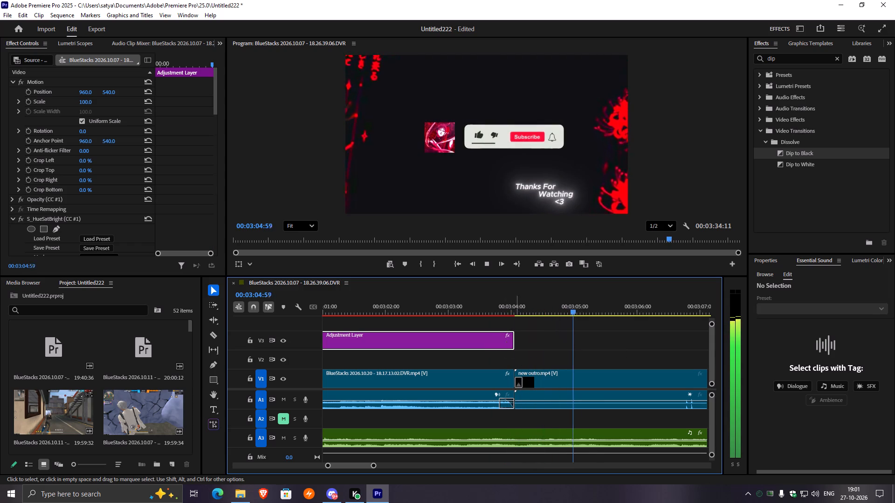
pyautogui.moveTo(374, 465); pyautogui.dragTo(395, 465)
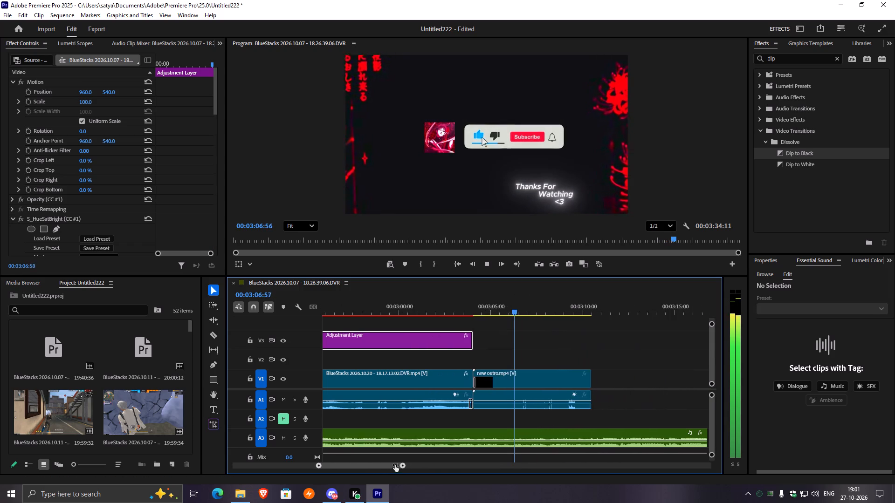
pyautogui.moveTo(395, 465); pyautogui.dragTo(488, 463)
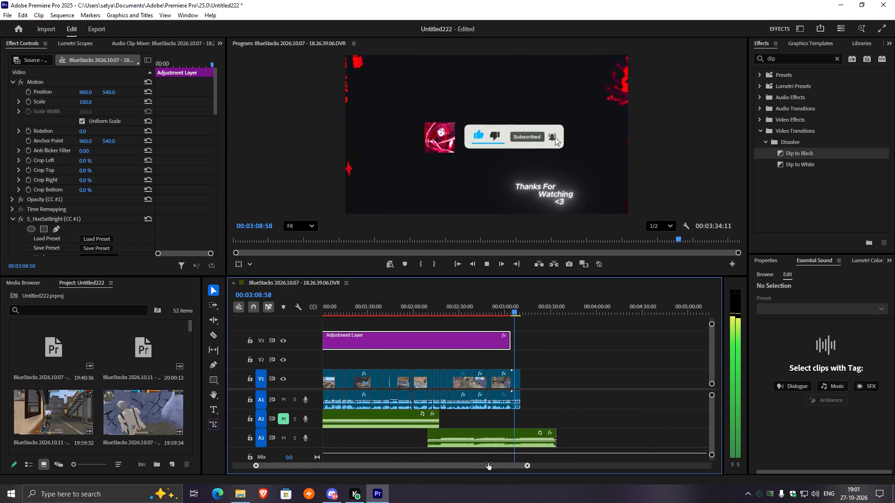
pyautogui.moveTo(488, 463); pyautogui.dragTo(524, 462)
pyautogui.press('space')
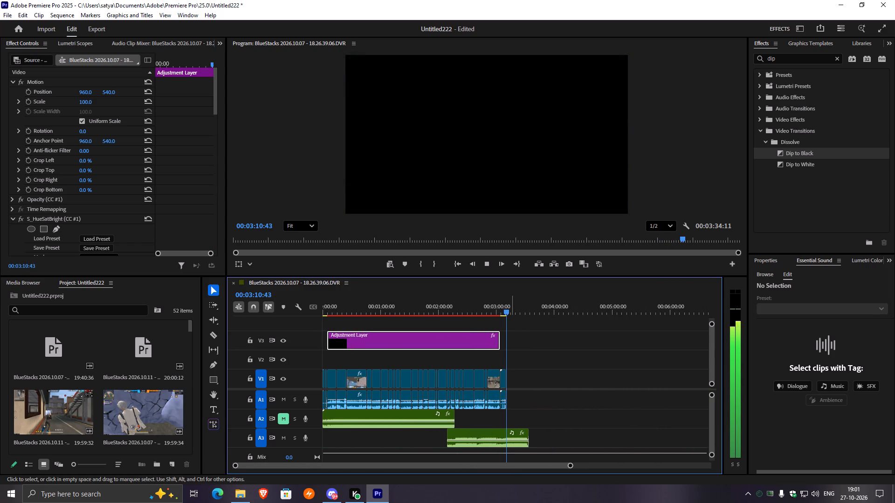
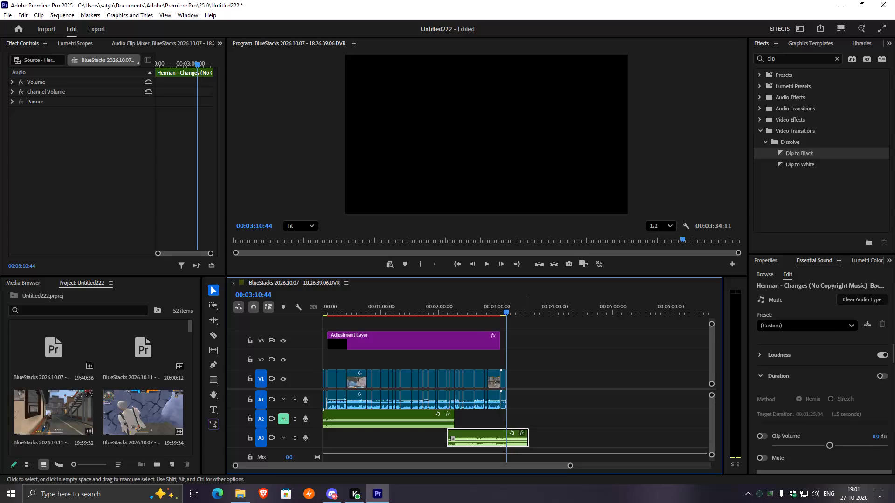
# Trim the end of the second music clip on A3 so it finishes with the outro clip at about 00:03:10:44.
pyautogui.moveTo(527, 435); pyautogui.dragTo(502, 435)
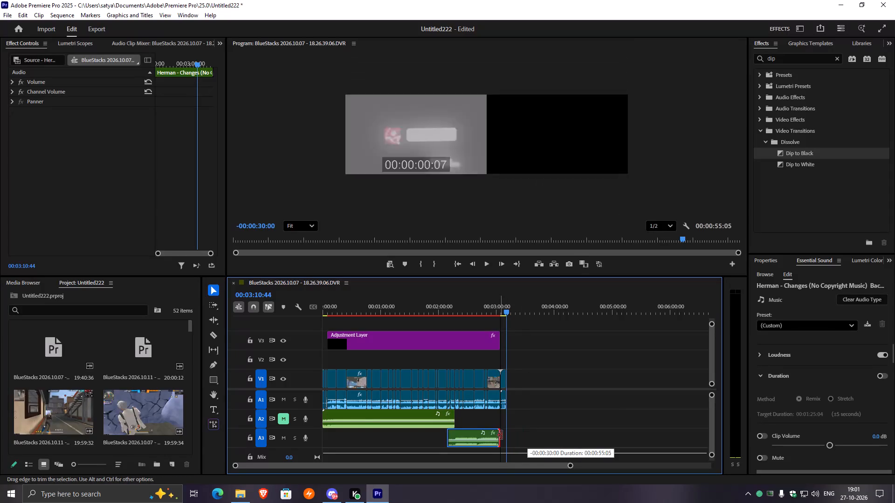
pyautogui.moveTo(502, 435); pyautogui.dragTo(505, 436)
pyautogui.moveTo(521, 459); pyautogui.dragTo(519, 460)
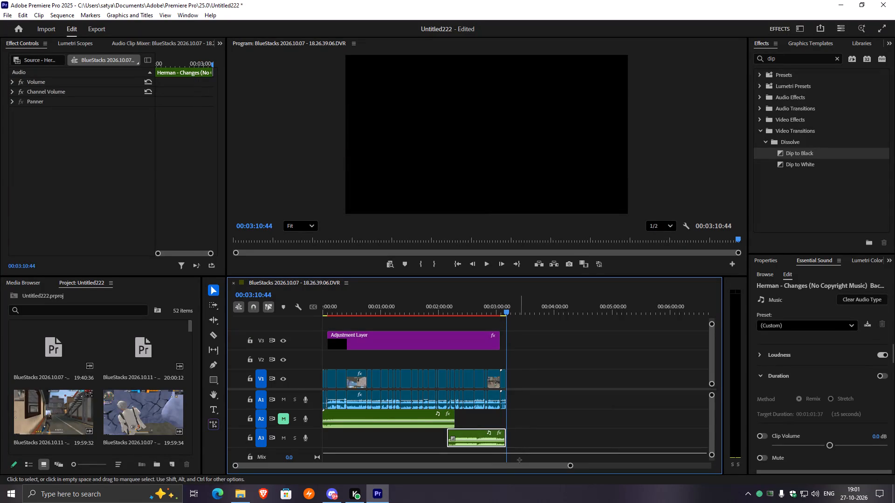
pyautogui.moveTo(519, 460); pyautogui.dragTo(503, 462)
# Play the sequence from the very beginning to about 00:00:05, briefly listening with the A2 music track unmuted.
pyautogui.moveTo(572, 466); pyautogui.dragTo(630, 469)
pyautogui.moveTo(460, 311); pyautogui.dragTo(221, 360)
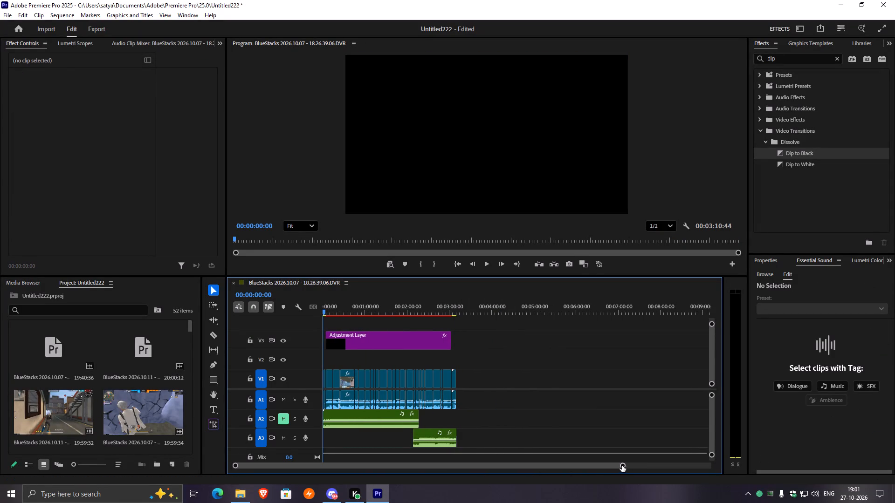
pyautogui.moveTo(623, 465); pyautogui.dragTo(552, 469)
pyautogui.press('space')
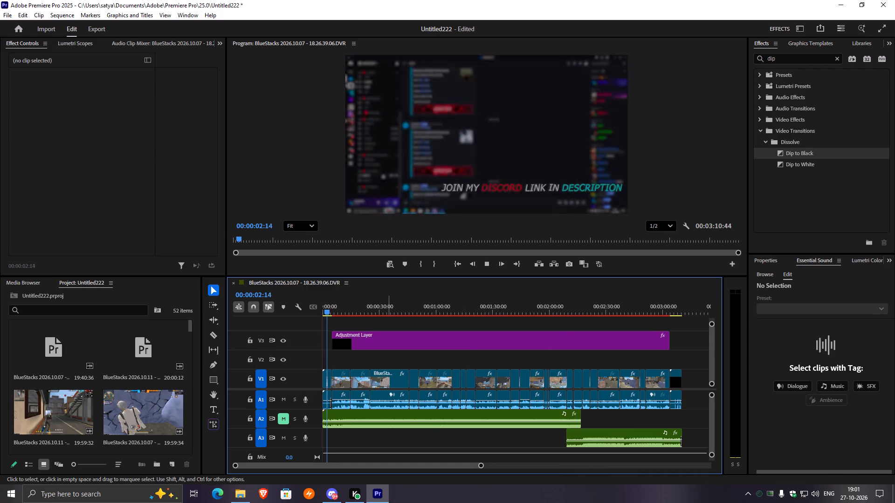
pyautogui.click(282, 425)
pyautogui.click(282, 419)
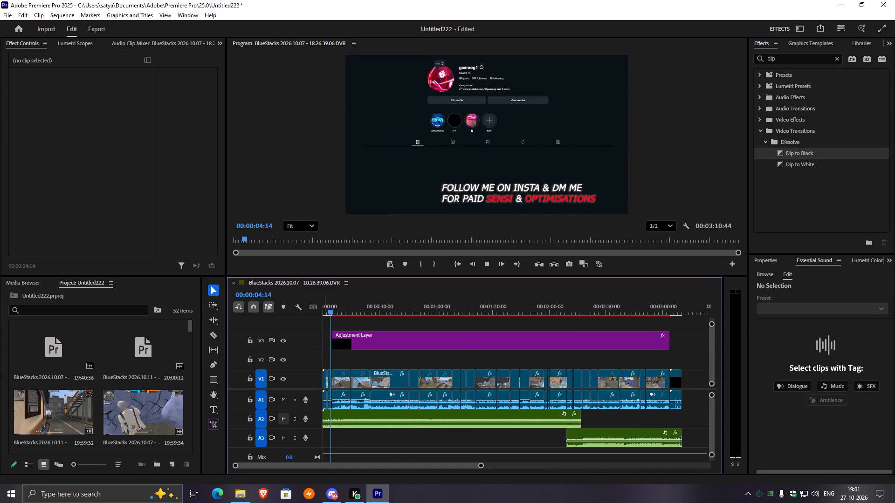
pyautogui.click(283, 418)
pyautogui.press('space')
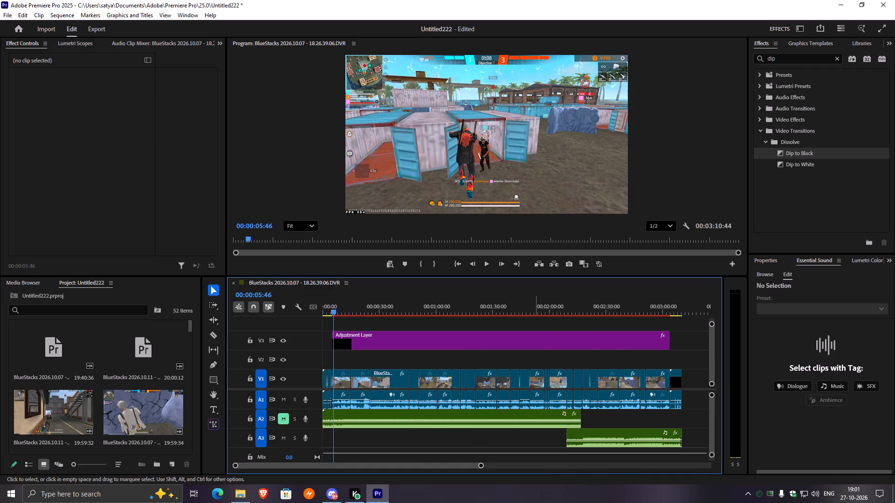
# Apply Cross Dissolve to the V1 cut just before 00:00:15 and shorten it to a fraction of a second.
pyautogui.moveTo(334, 311); pyautogui.dragTo(351, 310)
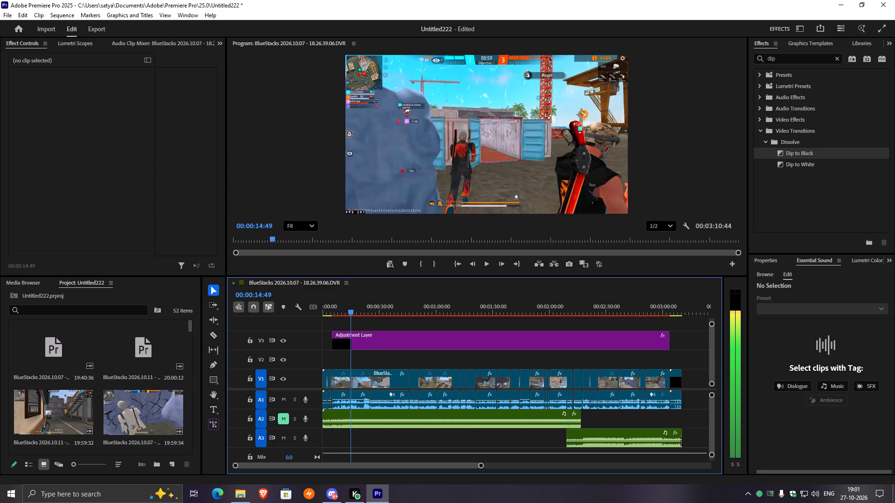
pyautogui.moveTo(351, 310); pyautogui.dragTo(350, 311)
pyautogui.click(477, 464)
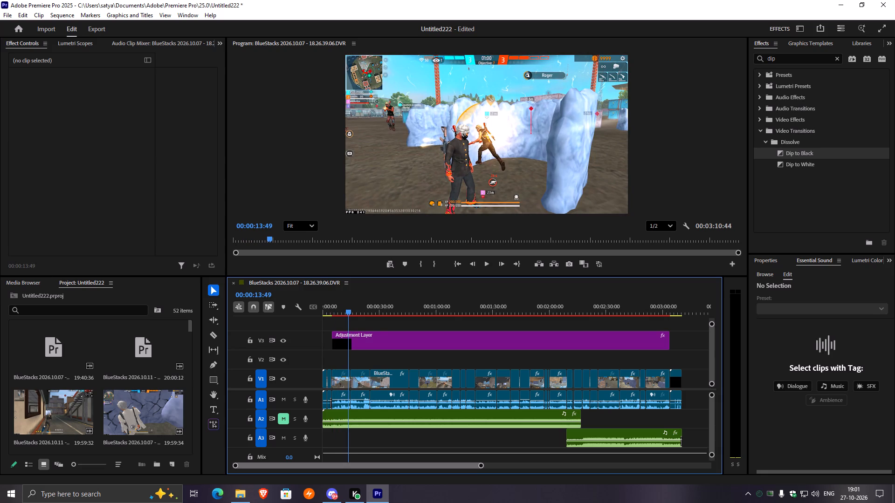
pyautogui.moveTo(480, 465); pyautogui.dragTo(380, 465)
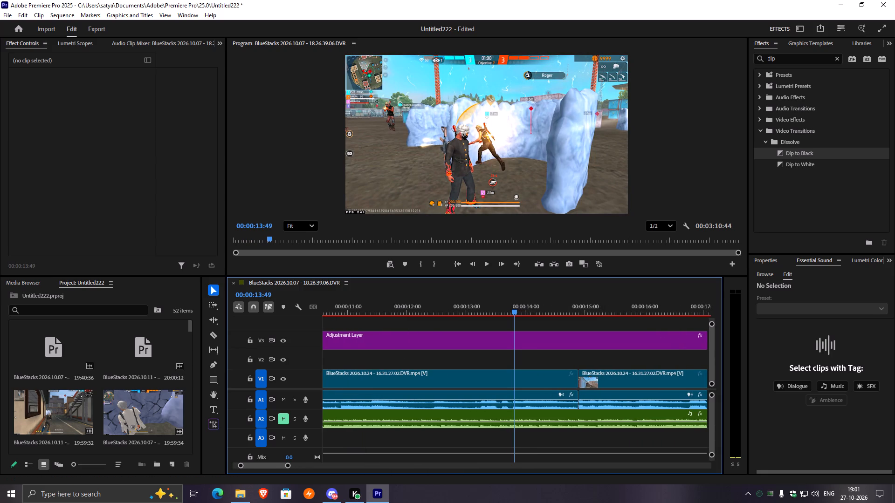
pyautogui.moveTo(778, 59); pyautogui.dragTo(716, 59)
pyautogui.write('cross')
pyautogui.moveTo(795, 219); pyautogui.dragTo(528, 392)
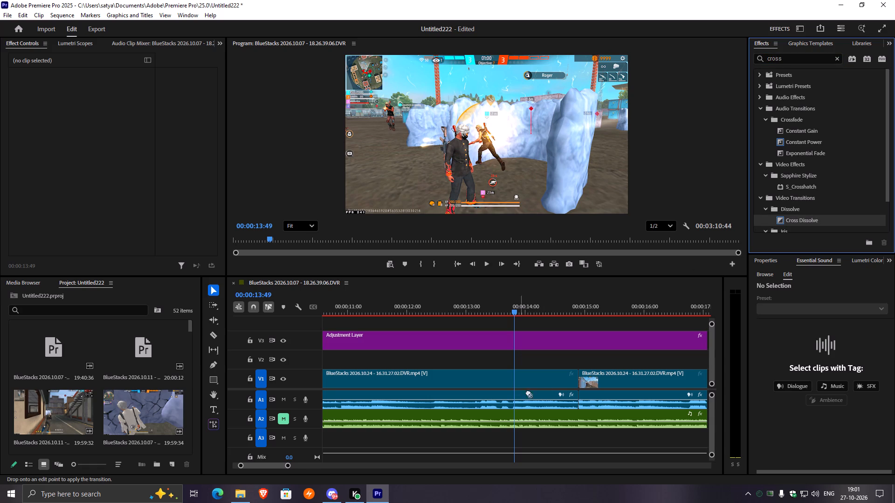
pyautogui.moveTo(528, 392); pyautogui.dragTo(579, 382)
pyautogui.moveTo(592, 381); pyautogui.dragTo(584, 381)
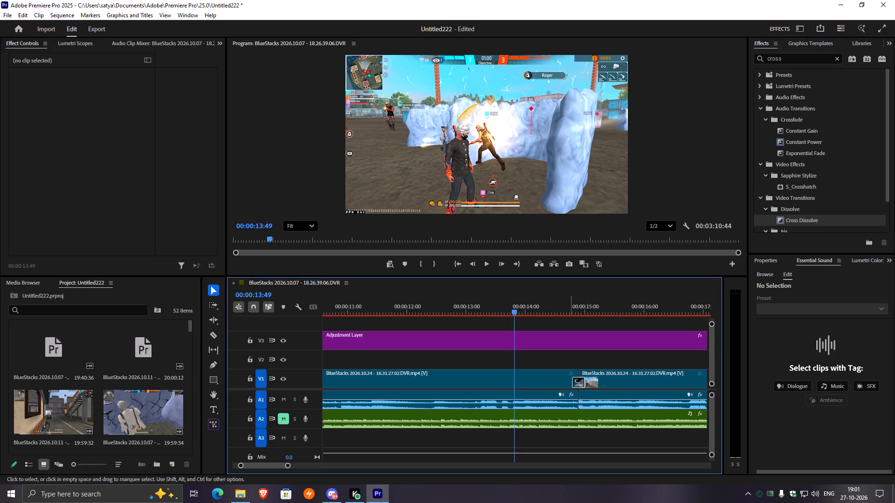
# Play across the Cross Dissolve near 00:00:15 from just before the cut.
pyautogui.click(565, 308)
pyautogui.press('space')
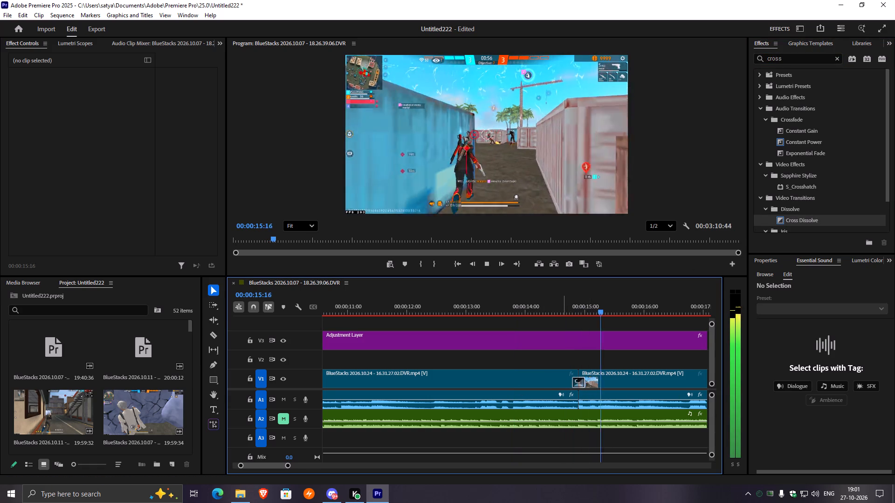
pyautogui.press('space')
# Unmute the A2 music track.
pyautogui.click(287, 421)
# Replay with music from about 00:00:14:33, just before the Cross Dissolve, and review the following clips to about 00:00:43.
pyautogui.press('space')
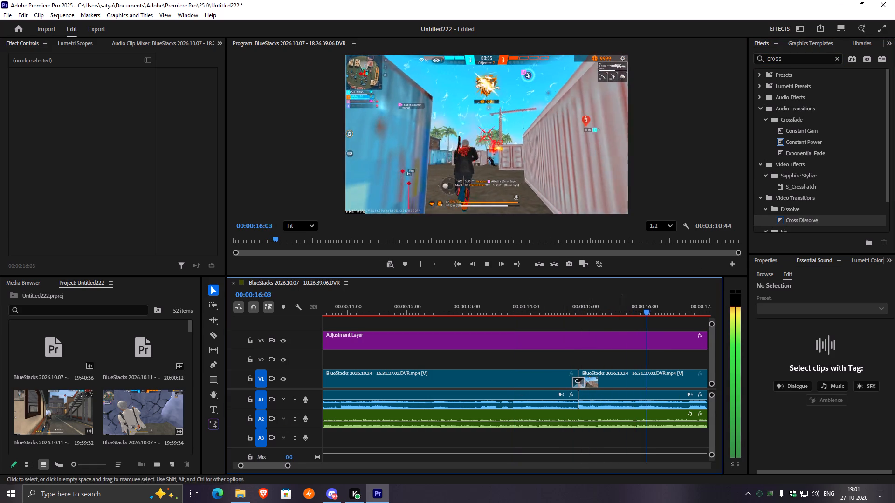
pyautogui.press('space')
pyautogui.click(565, 287)
pyautogui.press('space')
pyautogui.click(552, 323)
pyautogui.press('space')
pyautogui.moveTo(558, 318); pyautogui.dragTo(558, 313)
pyautogui.click(559, 313)
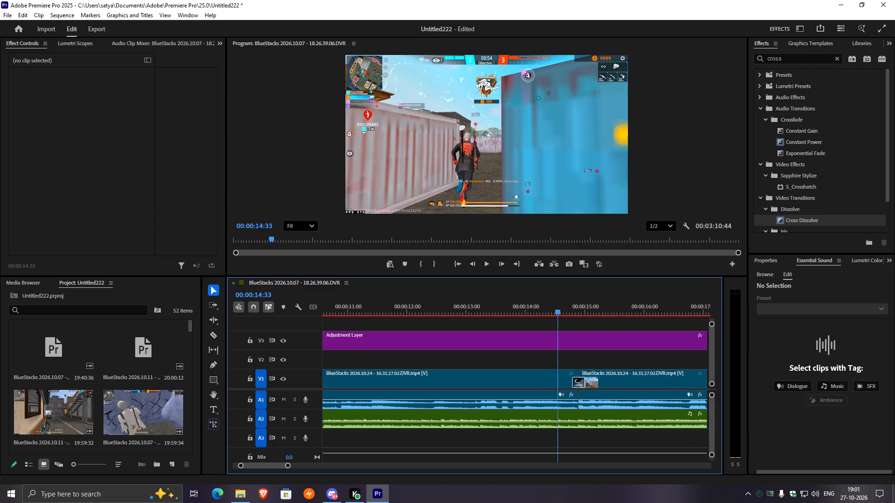
pyautogui.press('space')
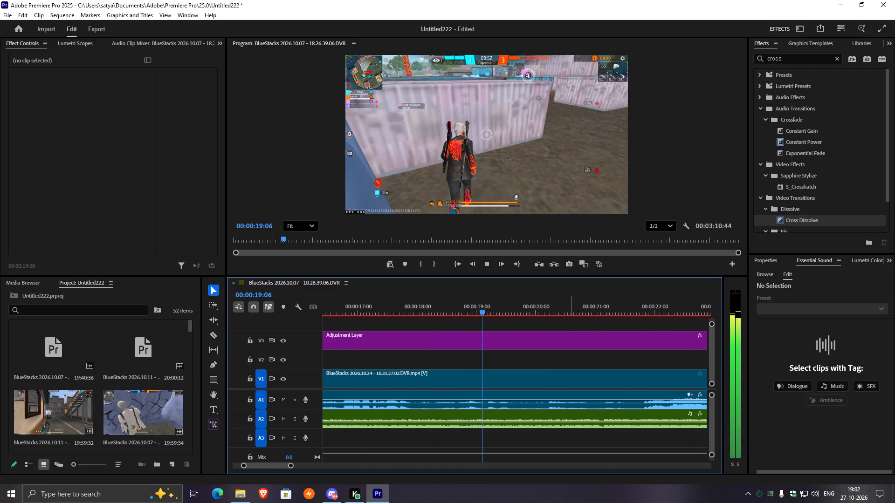
pyautogui.moveTo(289, 466); pyautogui.dragTo(303, 465)
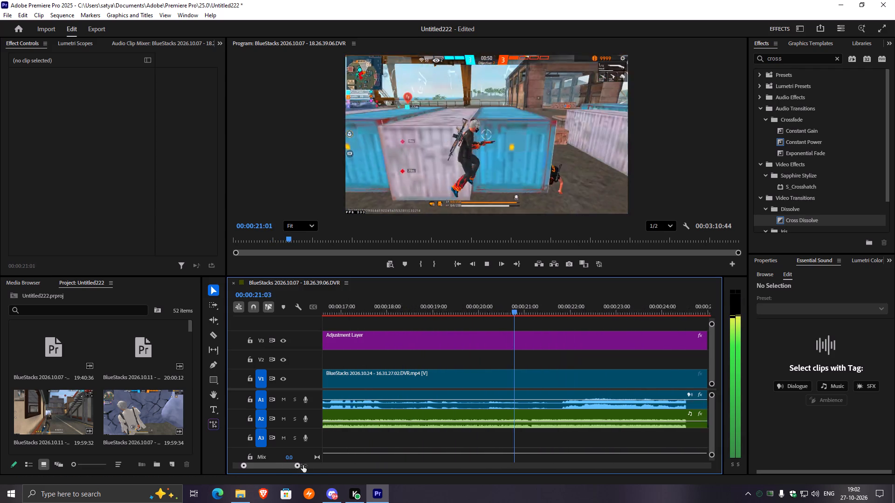
pyautogui.moveTo(303, 465); pyautogui.dragTo(326, 464)
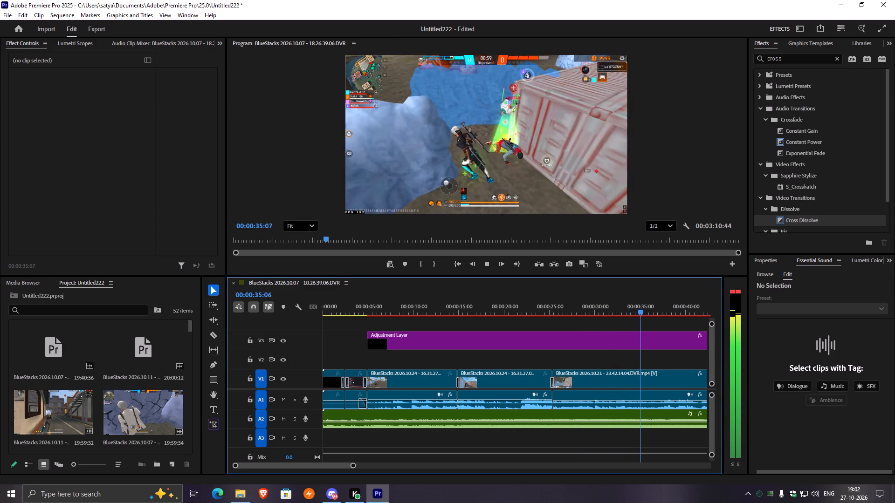
pyautogui.moveTo(353, 464); pyautogui.dragTo(381, 466)
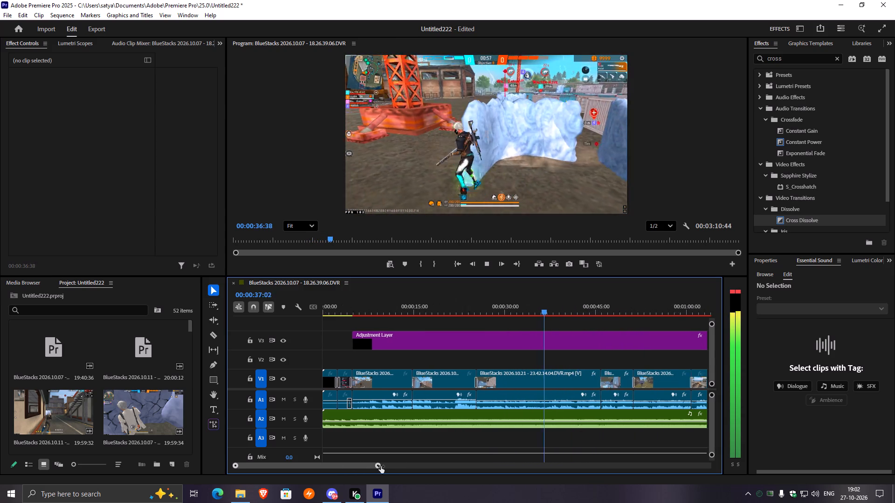
pyautogui.moveTo(381, 466); pyautogui.dragTo(390, 467)
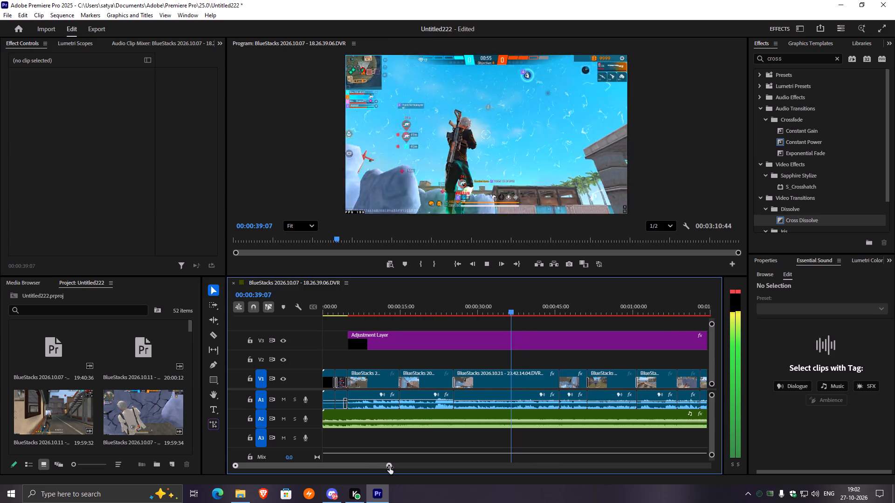
pyautogui.moveTo(390, 467); pyautogui.dragTo(364, 469)
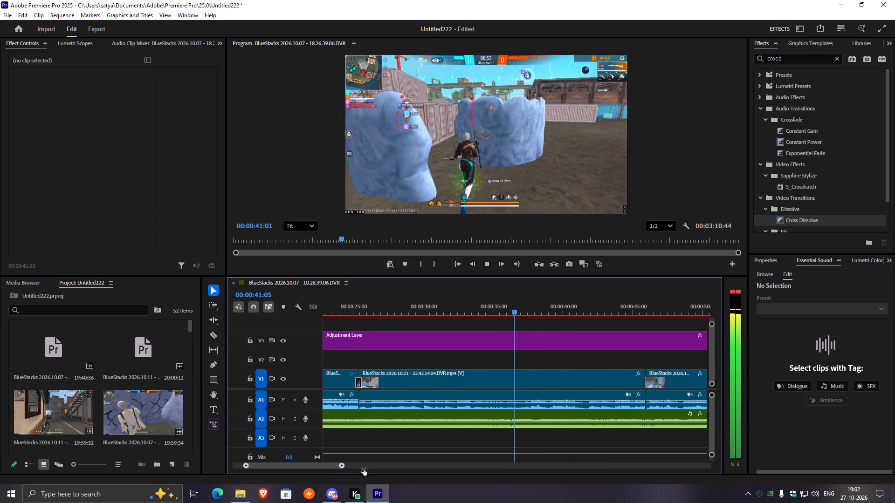
pyautogui.moveTo(364, 469); pyautogui.dragTo(412, 474)
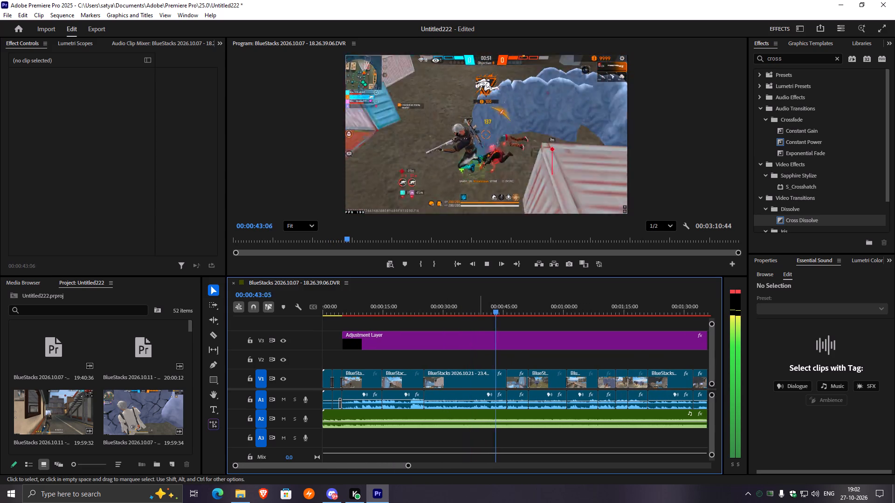
# Skip ahead to about 00:01:08 and play the gameplay past the cut near 00:01:21.
pyautogui.moveTo(499, 316); pyautogui.dragTo(579, 334)
pyautogui.press('space')
pyautogui.moveTo(503, 314); pyautogui.dragTo(591, 331)
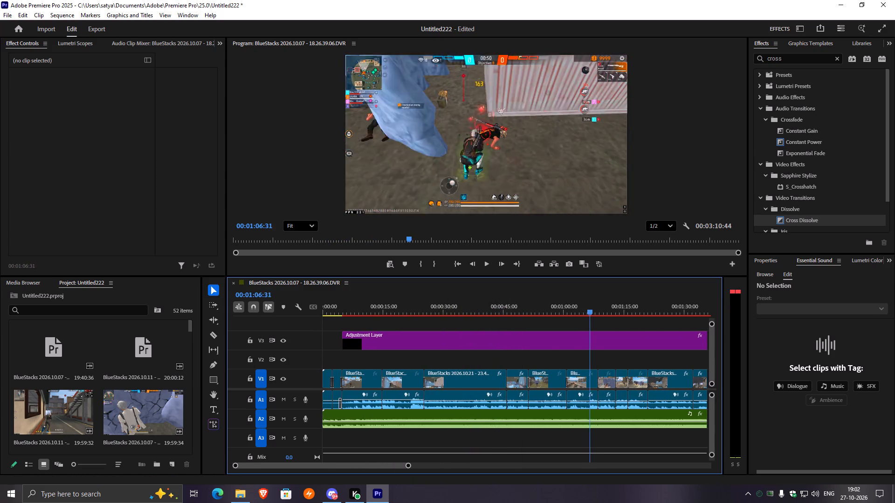
pyautogui.moveTo(591, 331); pyautogui.dragTo(599, 333)
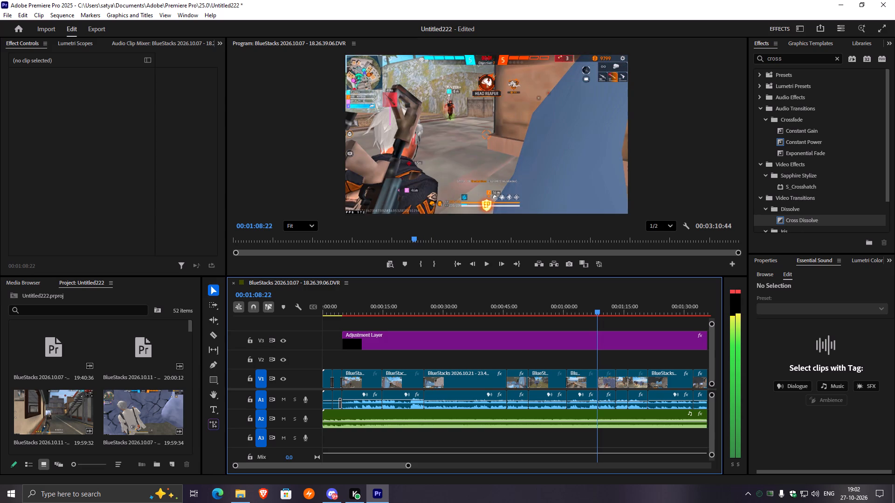
pyautogui.moveTo(599, 333); pyautogui.dragTo(599, 333)
pyautogui.press('space')
pyautogui.press('space')
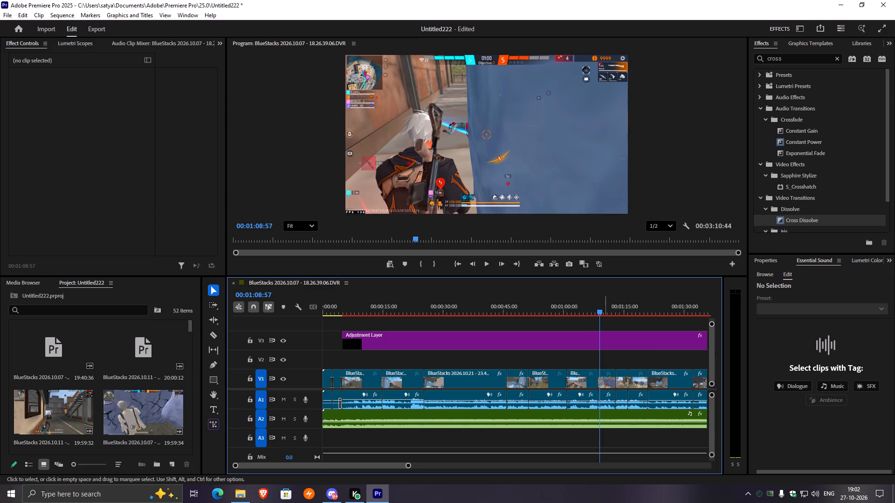
pyautogui.press('space')
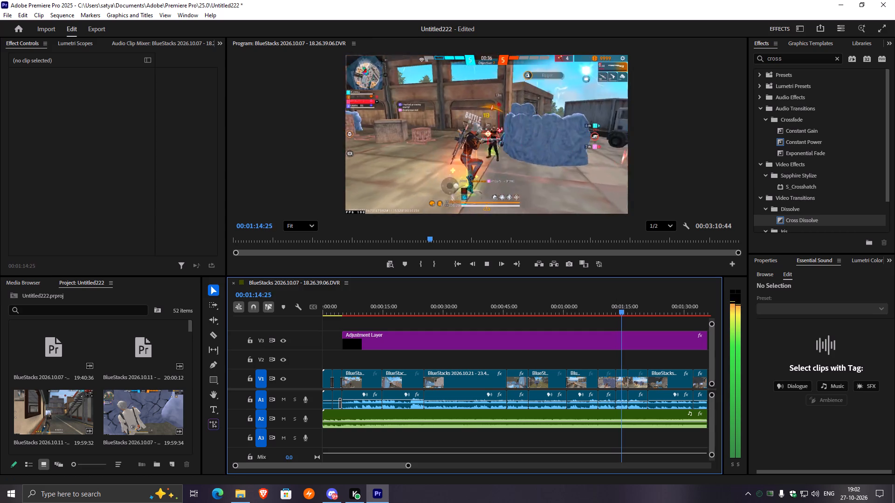
pyautogui.moveTo(409, 465); pyautogui.dragTo(373, 466)
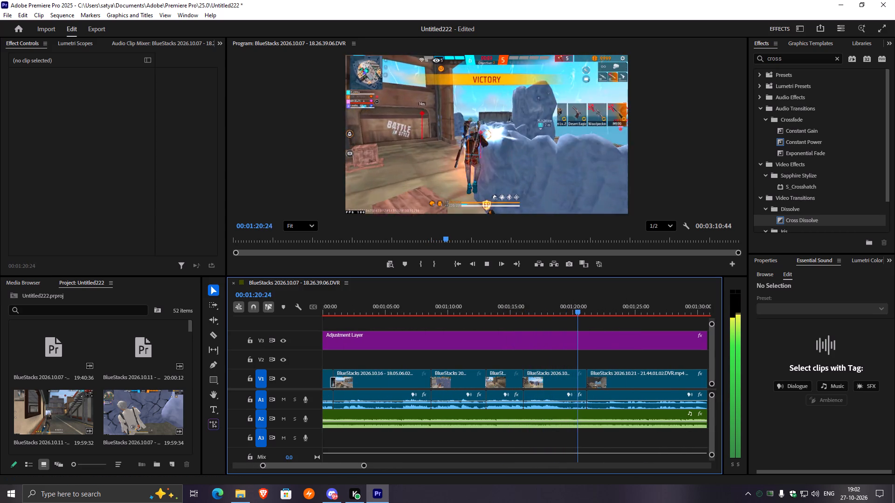
pyautogui.press('space')
# Find the Dip to Black transition and apply it to the V1 cut at about 00:01:21.
pyautogui.moveTo(785, 56); pyautogui.dragTo(731, 58)
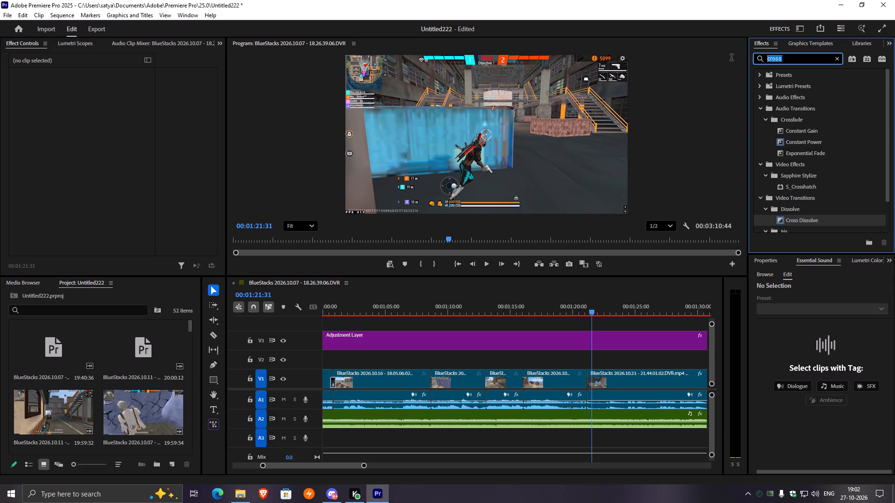
pyautogui.moveTo(731, 58); pyautogui.dragTo(730, 58)
pyautogui.write('dip')
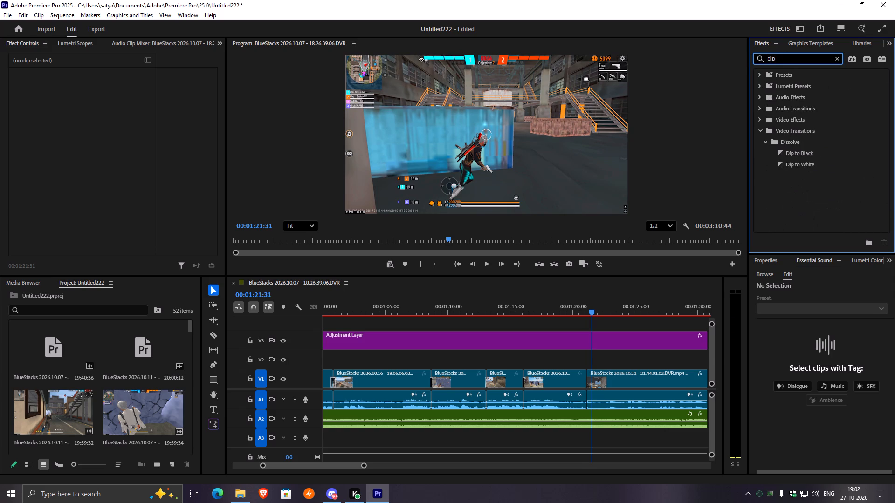
pyautogui.moveTo(803, 150); pyautogui.dragTo(585, 376)
# Play from about 00:01:20 across the Dip to Black to about 00:01:31, and replay the transition.
pyautogui.click(578, 314)
pyautogui.press('space')
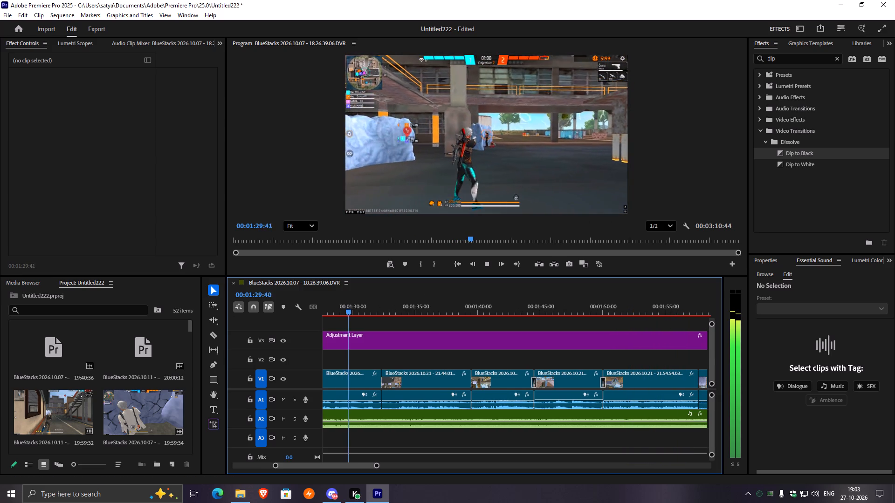
pyautogui.press('space')
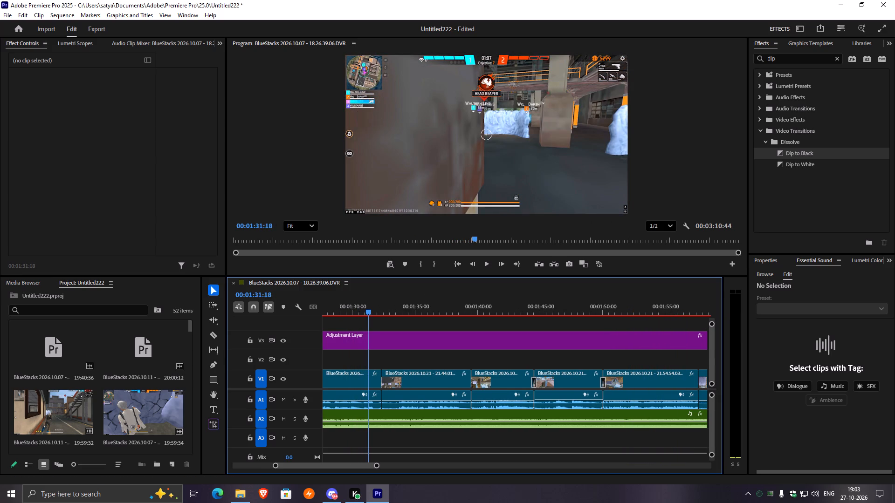
pyautogui.moveTo(359, 465); pyautogui.dragTo(354, 464)
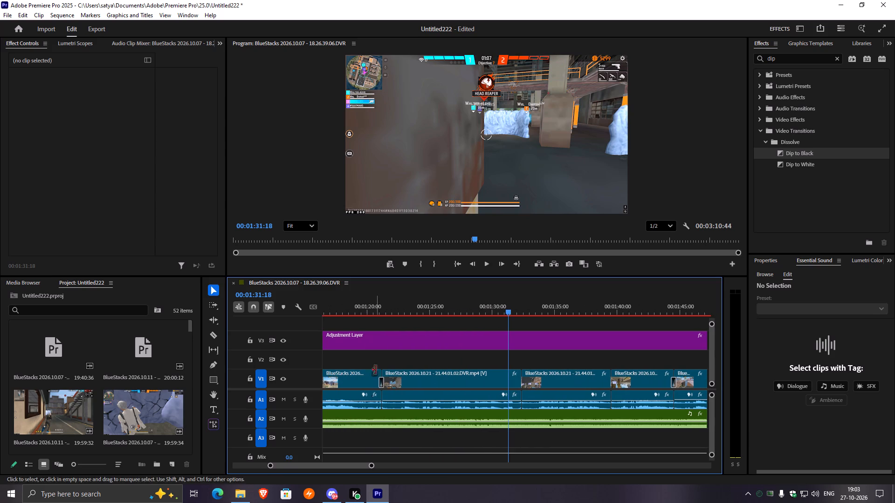
pyautogui.doubleClick(380, 311)
pyautogui.press('space')
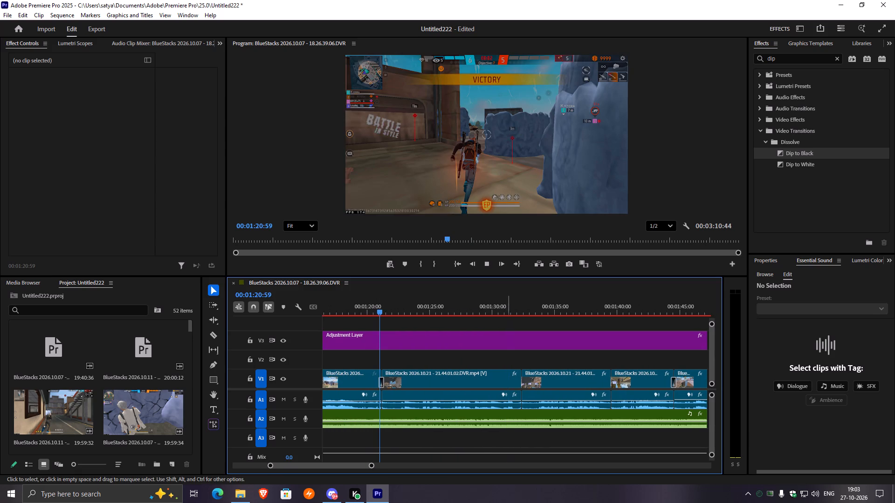
# Replay the gameplay around the V1 cut near 00:01:32 from several starting points, stopping at 00:01:31:12 to find a trim point.
pyautogui.click(522, 320)
pyautogui.click(523, 312)
pyautogui.click(523, 311)
pyautogui.press('space')
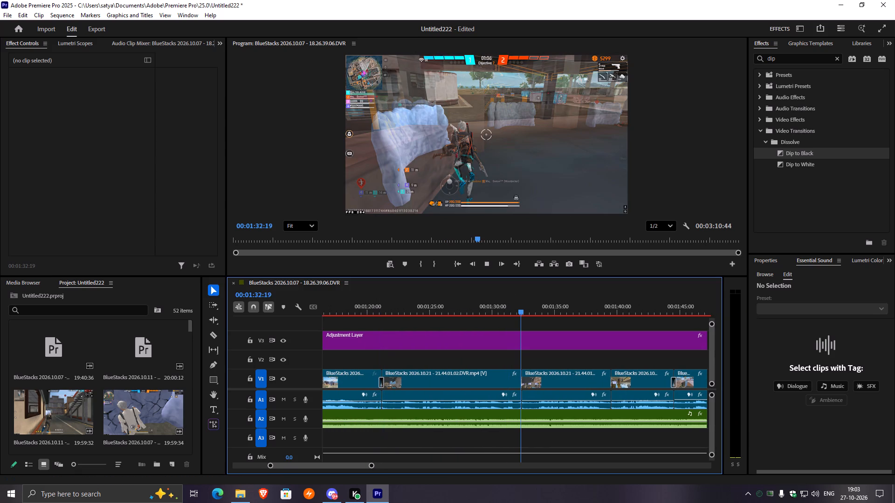
pyautogui.press('space')
pyautogui.click(500, 309)
pyautogui.press('space')
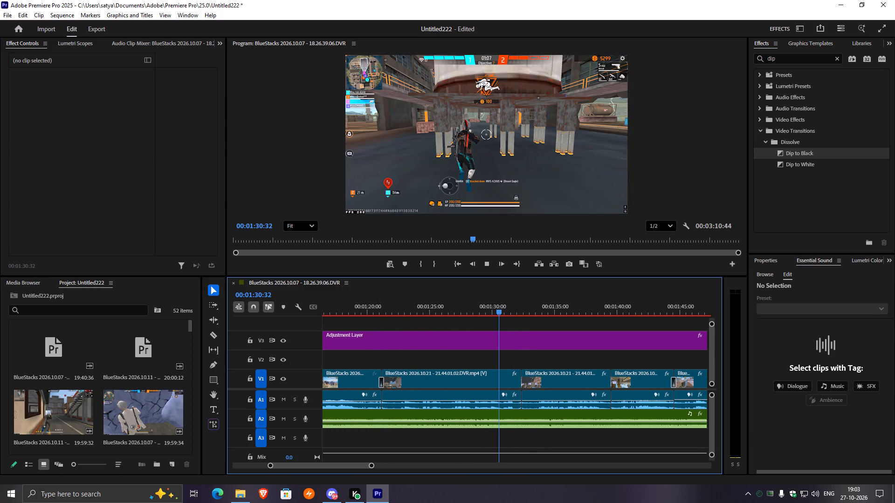
pyautogui.click(452, 314)
pyautogui.press('space')
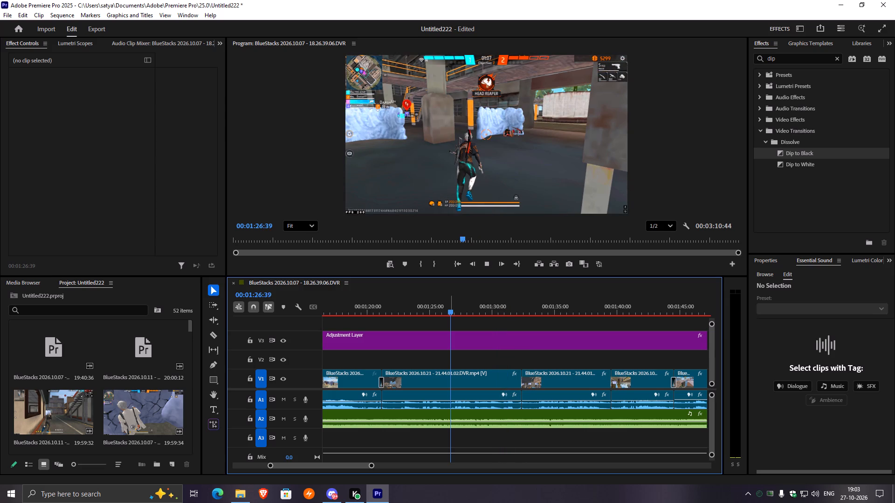
pyautogui.click(371, 315)
pyautogui.press('space')
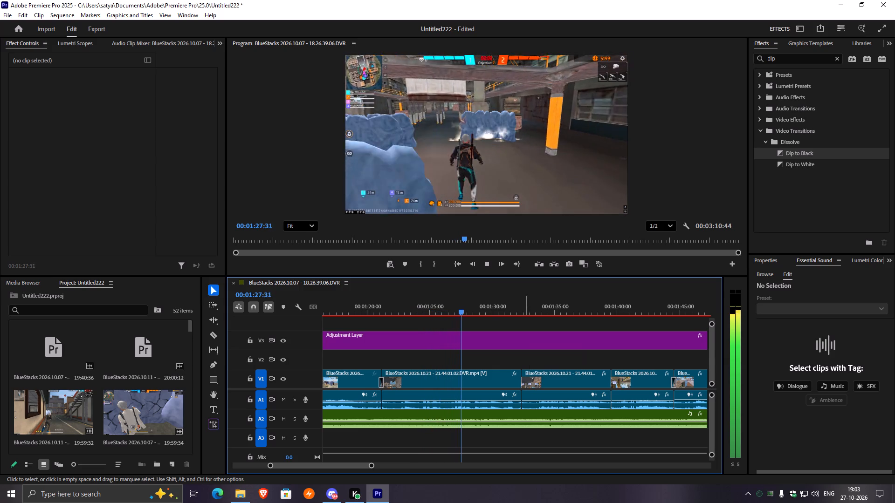
pyautogui.click(518, 312)
pyautogui.press('space')
pyautogui.moveTo(518, 312); pyautogui.dragTo(499, 311)
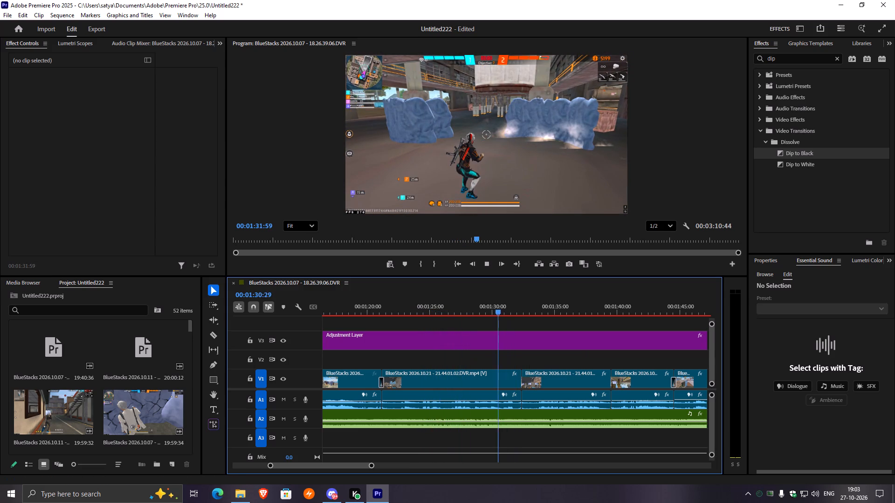
pyautogui.moveTo(499, 311); pyautogui.dragTo(489, 316)
pyautogui.press('space')
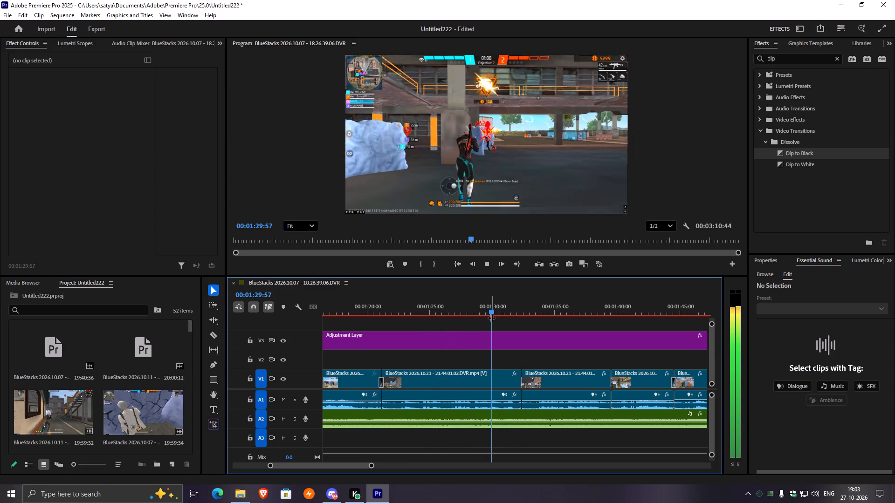
pyautogui.press('space')
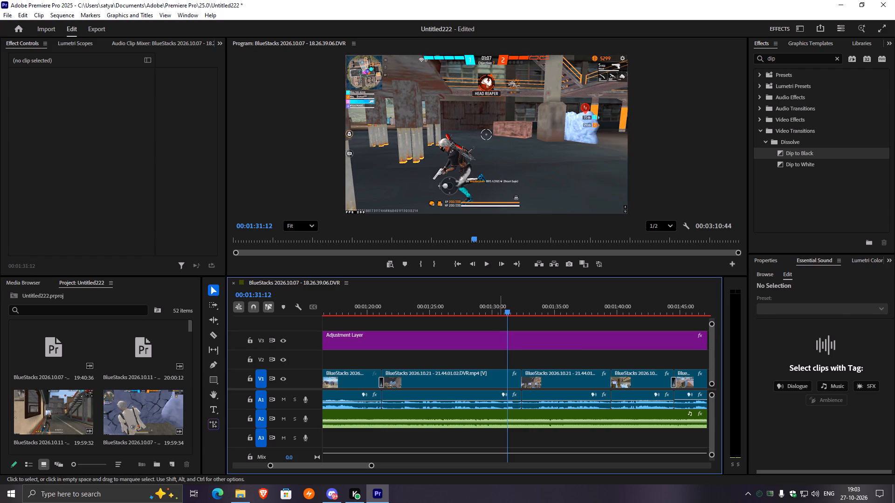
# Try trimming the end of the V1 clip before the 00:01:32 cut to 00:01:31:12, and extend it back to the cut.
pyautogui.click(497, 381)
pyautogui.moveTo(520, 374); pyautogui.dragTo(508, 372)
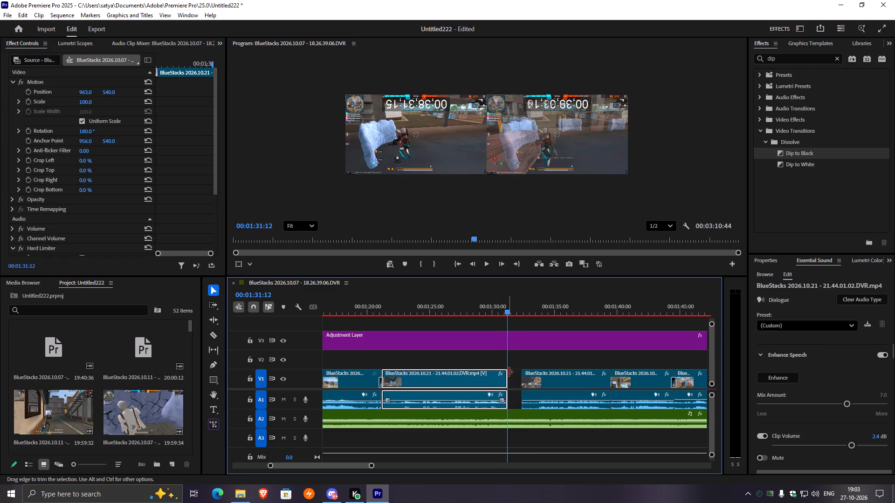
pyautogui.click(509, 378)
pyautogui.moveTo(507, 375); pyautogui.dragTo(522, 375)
# Play on to about 00:01:31:29 and trim the end of the V1 clip, with its audio, to that point.
pyautogui.press('space')
pyautogui.press('space')
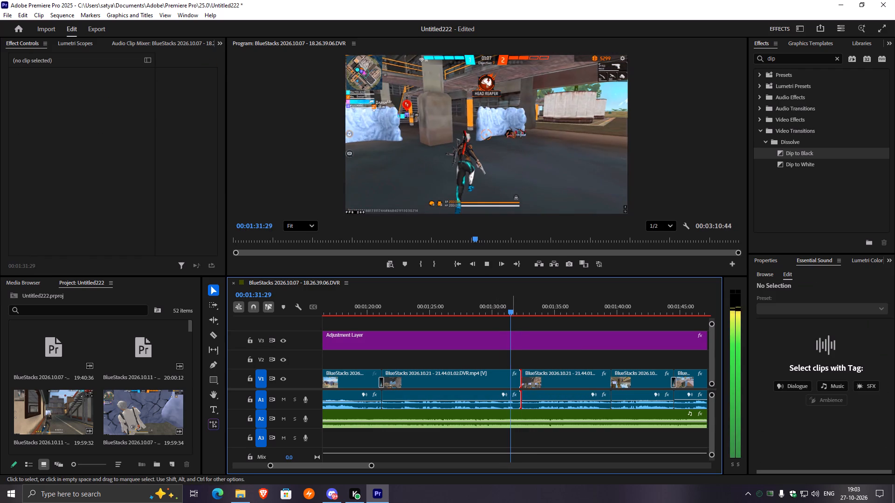
pyautogui.click(511, 379)
pyautogui.moveTo(518, 377); pyautogui.dragTo(510, 374)
# Play into the following gameplay clip and trim its start to 00:01:33:42.
pyautogui.press('space')
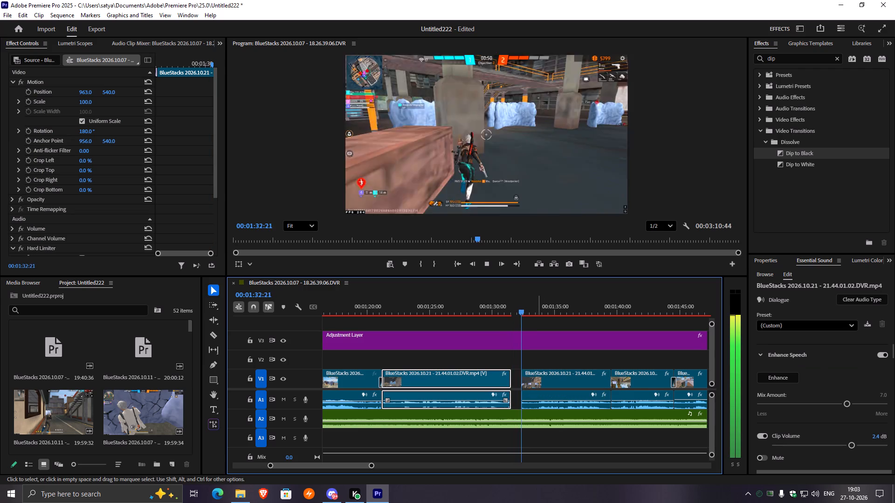
pyautogui.press('space')
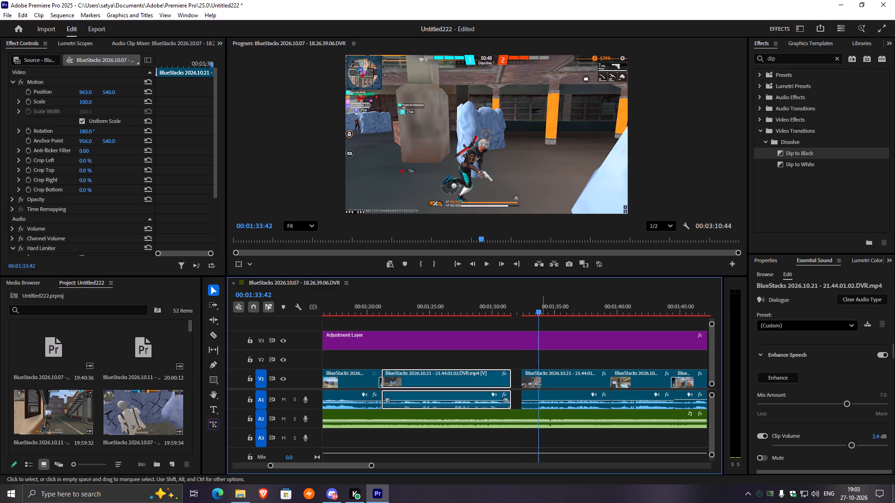
pyautogui.click(542, 381)
pyautogui.moveTo(523, 379); pyautogui.dragTo(537, 382)
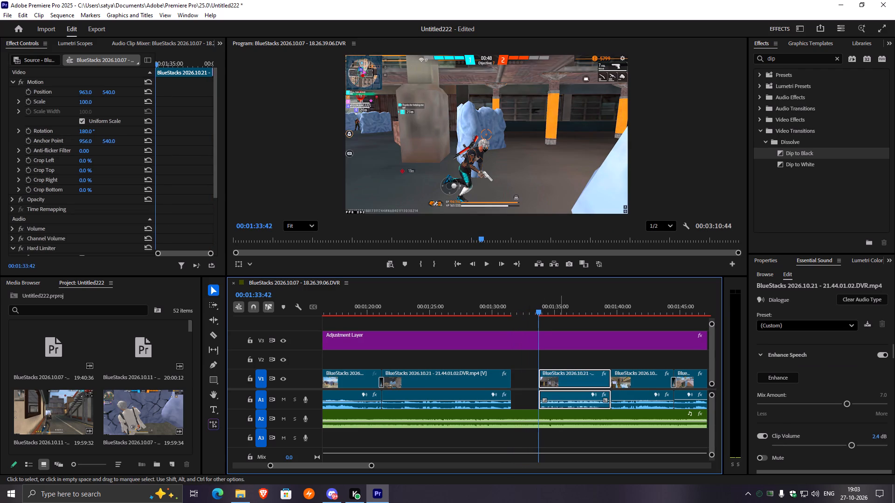
# Select all V1 and A1 clips after the gap near 00:01:32 and move them earlier to close it.
pyautogui.moveTo(374, 466); pyautogui.dragTo(500, 463)
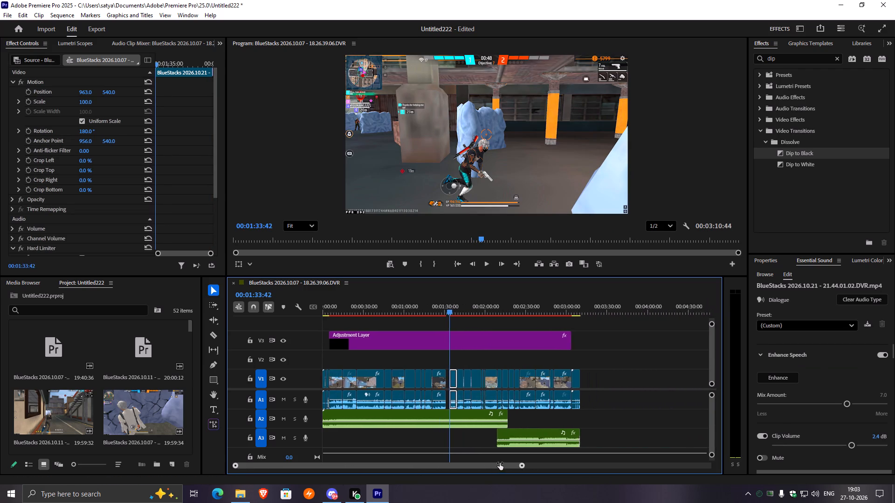
pyautogui.moveTo(500, 463); pyautogui.dragTo(504, 462)
pyautogui.moveTo(586, 379); pyautogui.dragTo(446, 395)
pyautogui.moveTo(530, 464); pyautogui.dragTo(525, 465)
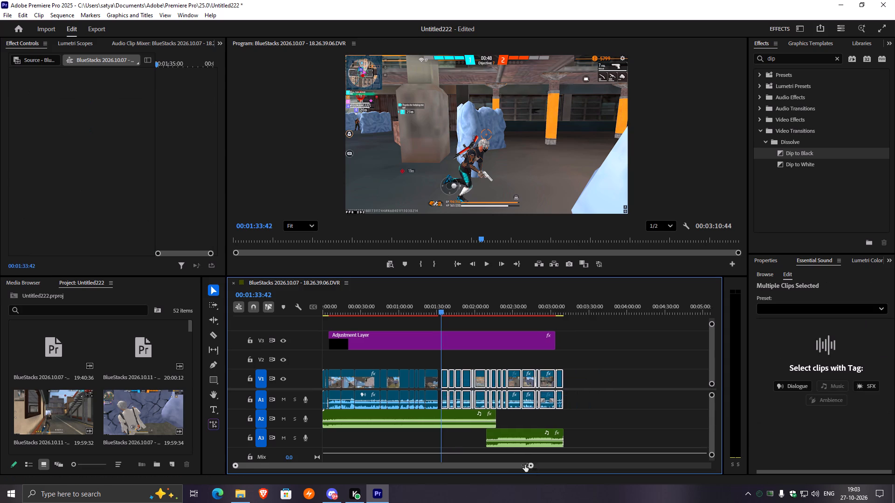
pyautogui.moveTo(525, 465); pyautogui.dragTo(435, 465)
pyautogui.moveTo(531, 380); pyautogui.dragTo(506, 381)
# Find the Cross Dissolve transition with the search "cross" and apply it to the closed V1 cut near 00:01:31:30.
pyautogui.moveTo(515, 305); pyautogui.dragTo(488, 316)
pyautogui.moveTo(789, 58); pyautogui.dragTo(717, 59)
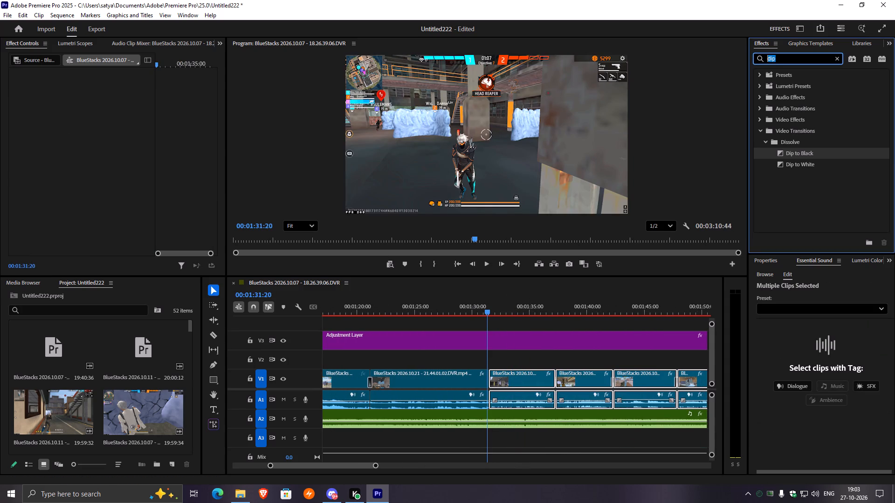
pyautogui.write('cross')
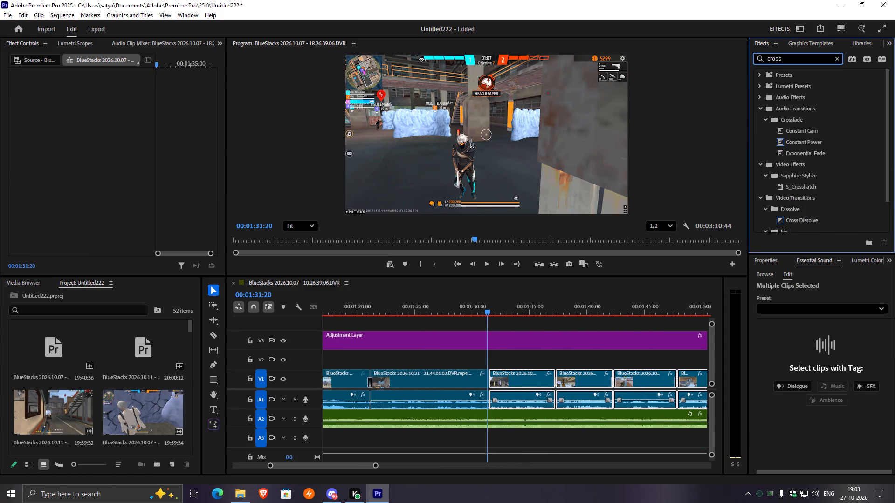
pyautogui.moveTo(791, 218); pyautogui.dragTo(491, 380)
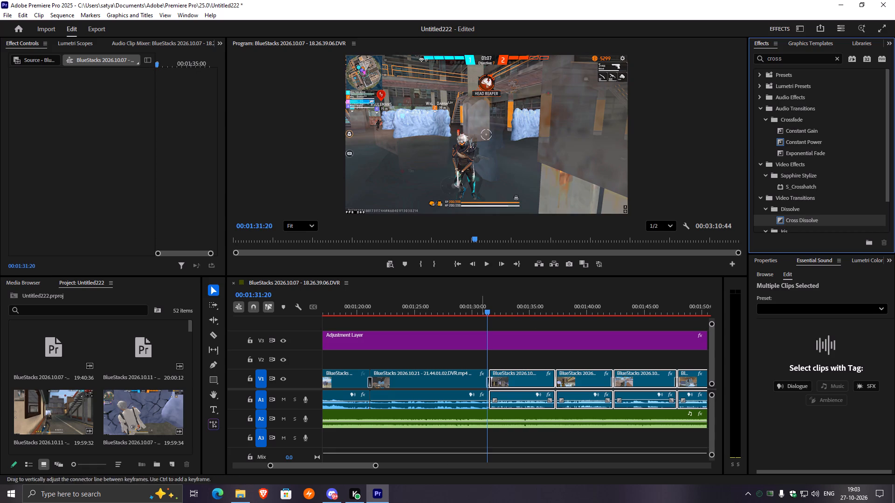
# Shorten the Cross Dissolve at the cut near 00:01:31:30 to about 8 frames.
pyautogui.moveTo(375, 464); pyautogui.dragTo(312, 464)
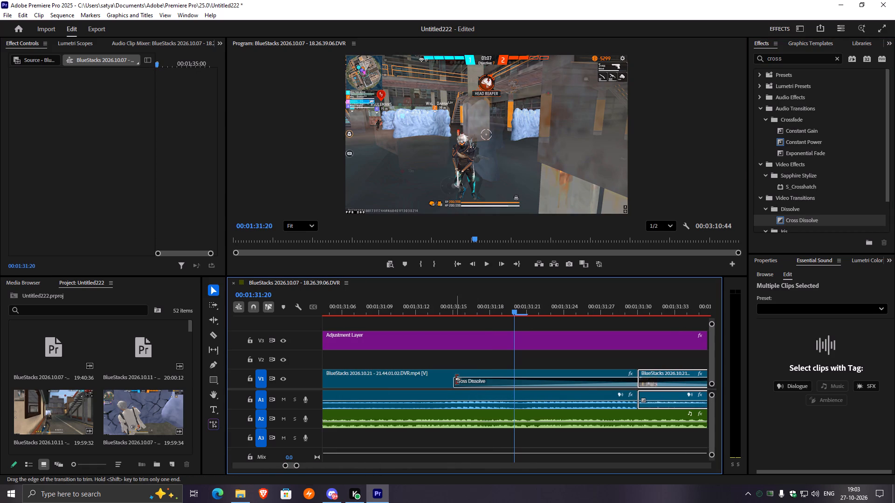
pyautogui.moveTo(455, 379); pyautogui.dragTo(587, 378)
# Play from 00:01:24:56 across the Cross Dissolve to about 00:01:39, and replay from about 00:01:32:43, stopping at 00:01:36:24.
pyautogui.moveTo(298, 465); pyautogui.dragTo(324, 465)
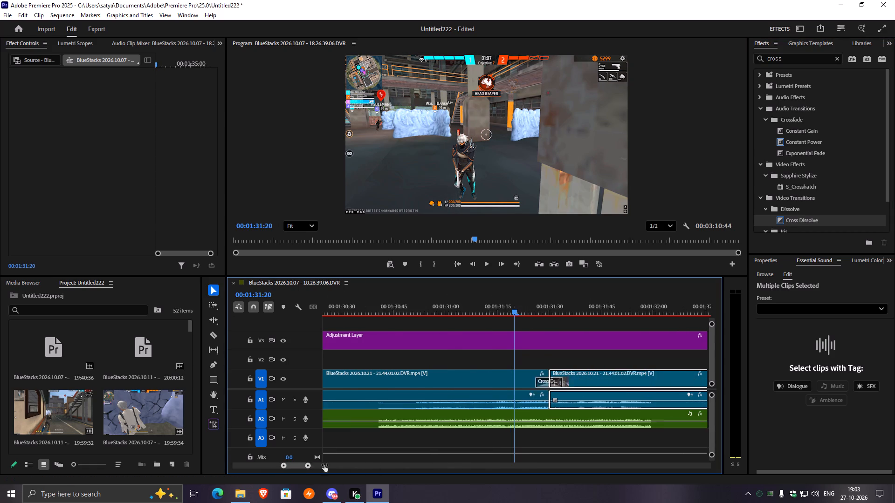
pyautogui.moveTo(324, 465); pyautogui.dragTo(440, 465)
pyautogui.click(464, 313)
pyautogui.click(478, 314)
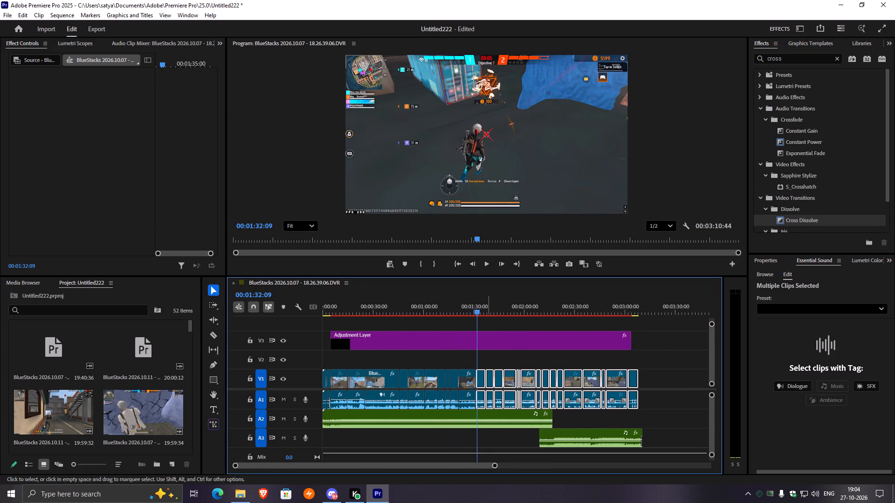
pyautogui.click(468, 326)
pyautogui.click(466, 311)
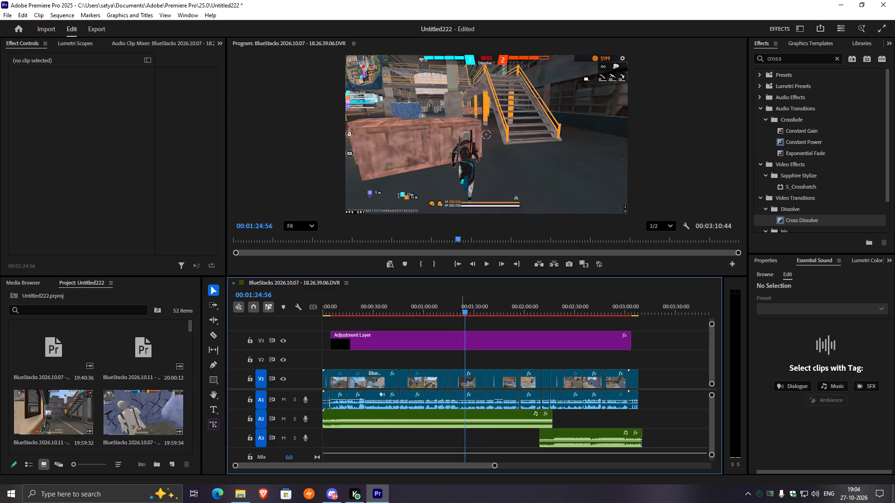
pyautogui.press('space')
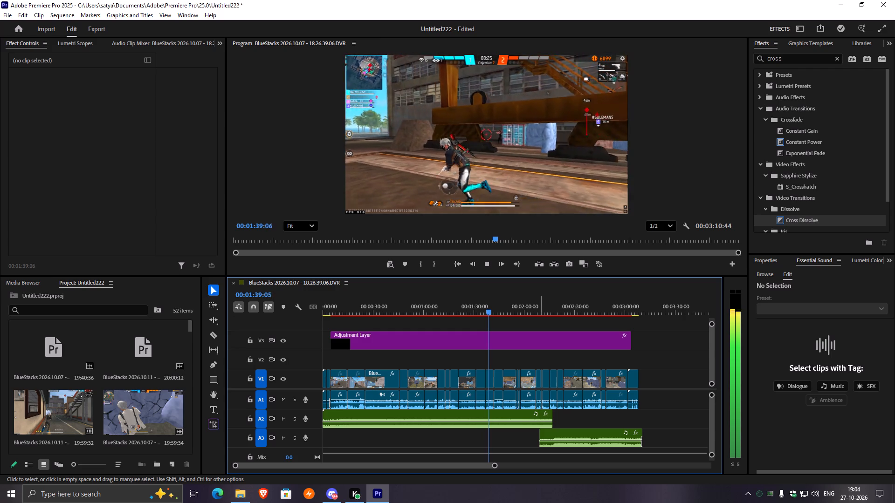
pyautogui.press('space')
pyautogui.click(480, 315)
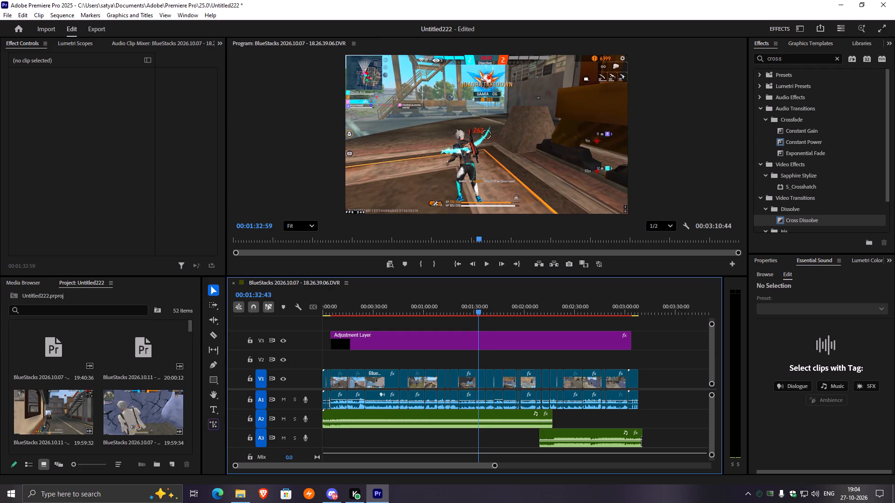
pyautogui.press('space')
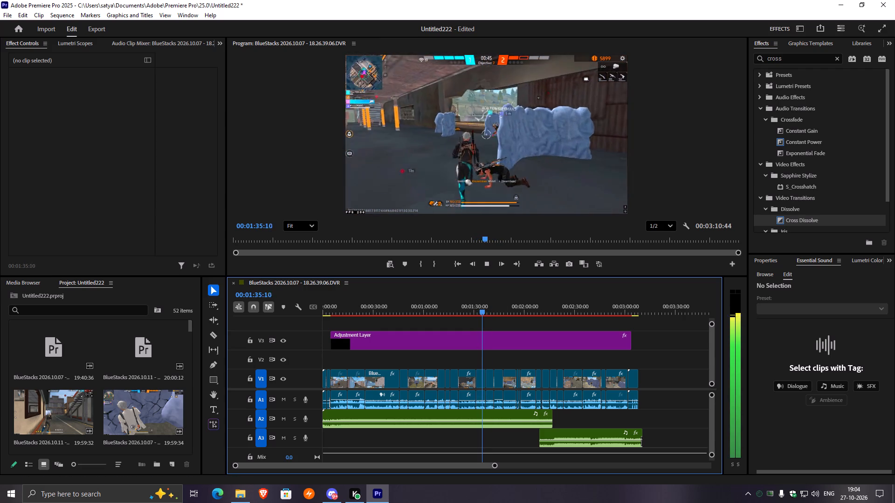
pyautogui.press('space')
pyautogui.press('space')
pyautogui.press('space')
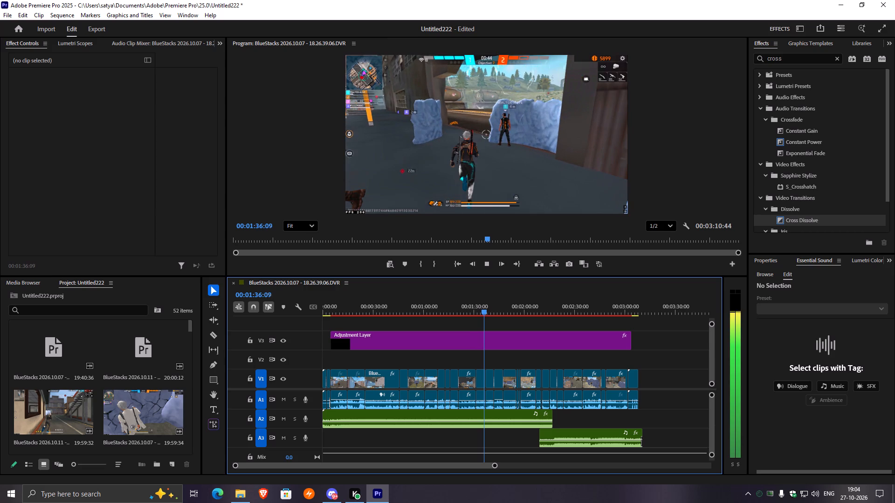
pyautogui.press('space')
pyautogui.press('space')
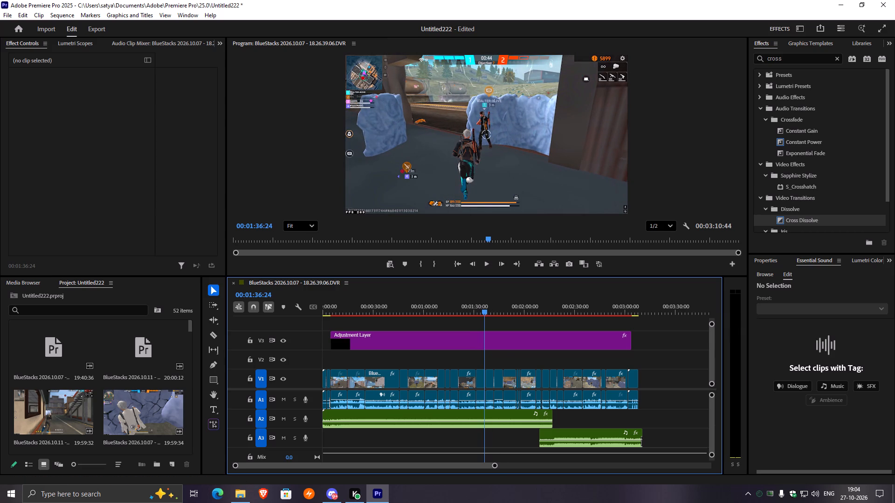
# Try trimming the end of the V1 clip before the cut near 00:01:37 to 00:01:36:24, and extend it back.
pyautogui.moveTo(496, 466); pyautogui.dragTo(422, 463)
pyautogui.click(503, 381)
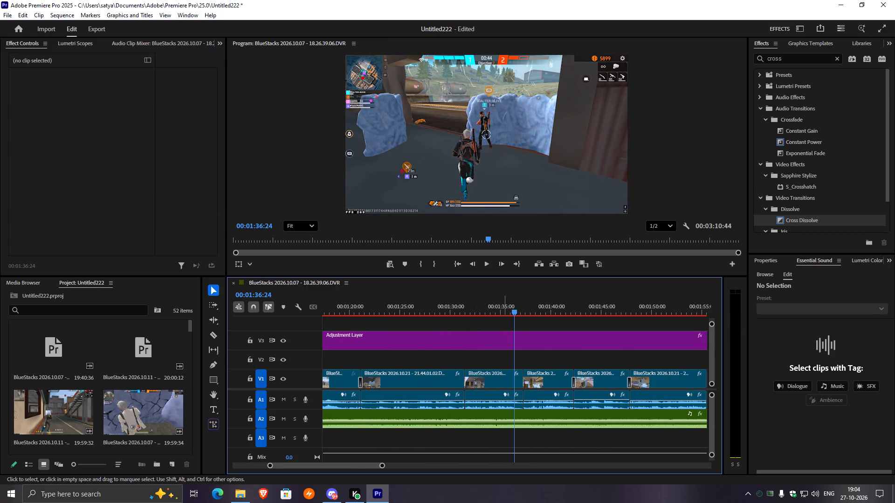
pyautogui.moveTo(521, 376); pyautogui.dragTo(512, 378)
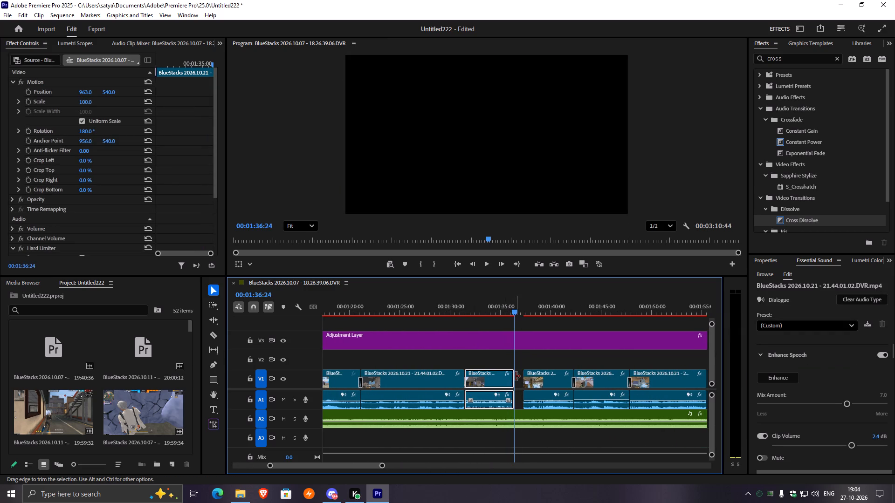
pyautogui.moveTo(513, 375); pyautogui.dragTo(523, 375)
# Split the V1 clip and its audio at 00:01:36:24 and delete the short remainder up to the next cut.
pyautogui.click(512, 379)
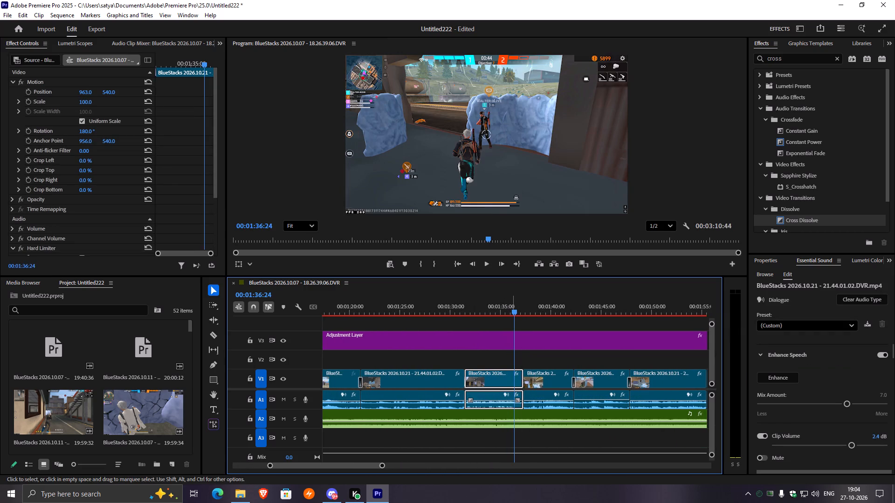
pyautogui.hotkey('ctrl', 'k')
pyautogui.press('space')
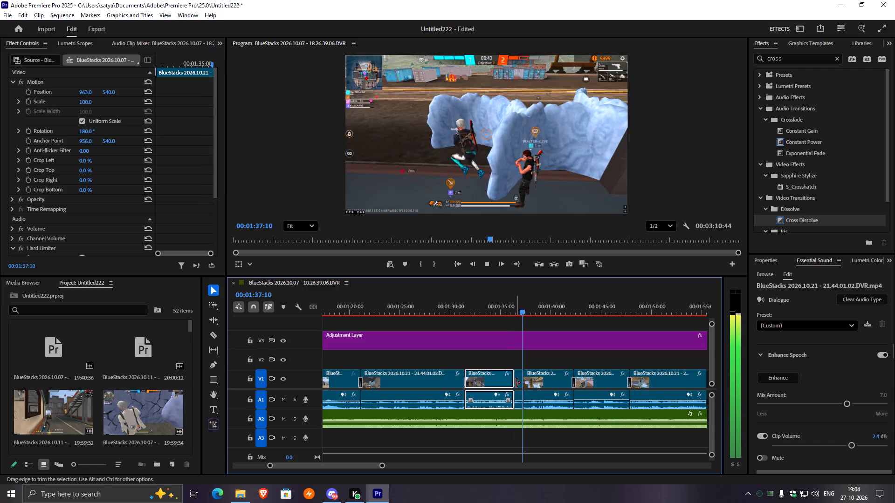
pyautogui.press('space')
pyautogui.click(518, 383)
pyautogui.press('Delete')
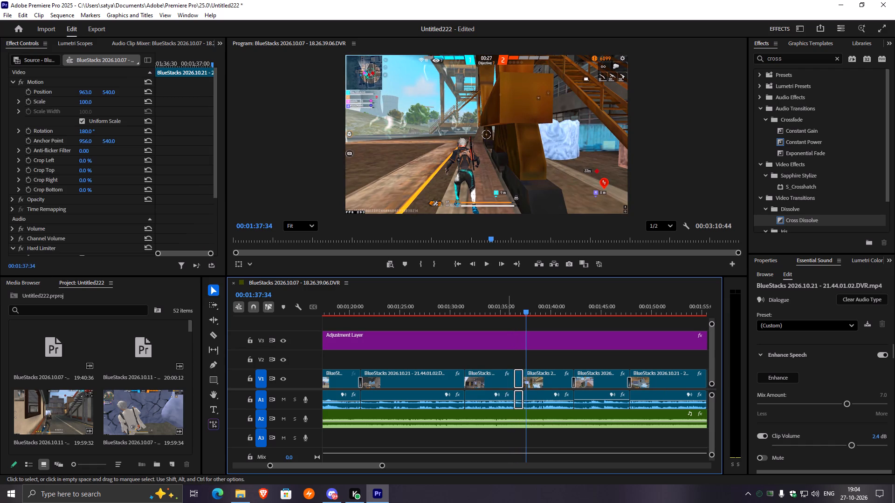
# Select all V1 and A1 clips after the gap at 00:01:36:24 and move them earlier to close it.
pyautogui.moveTo(382, 464); pyautogui.dragTo(502, 465)
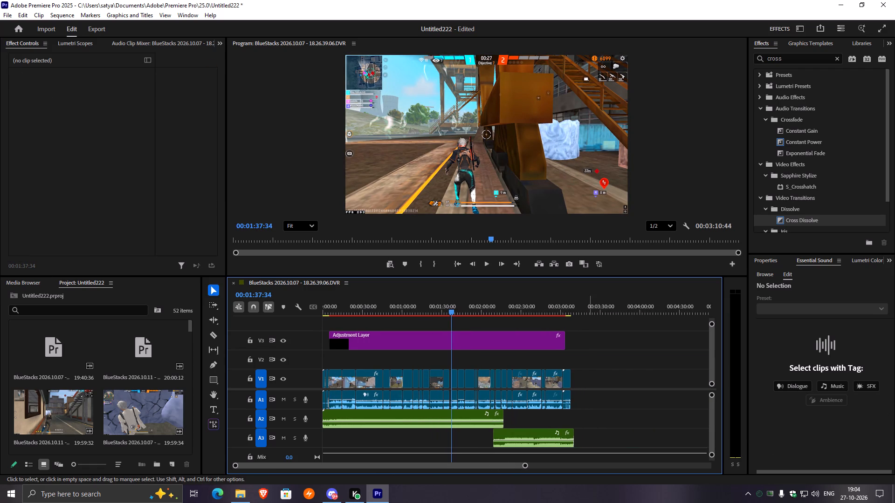
pyautogui.moveTo(602, 381); pyautogui.dragTo(453, 394)
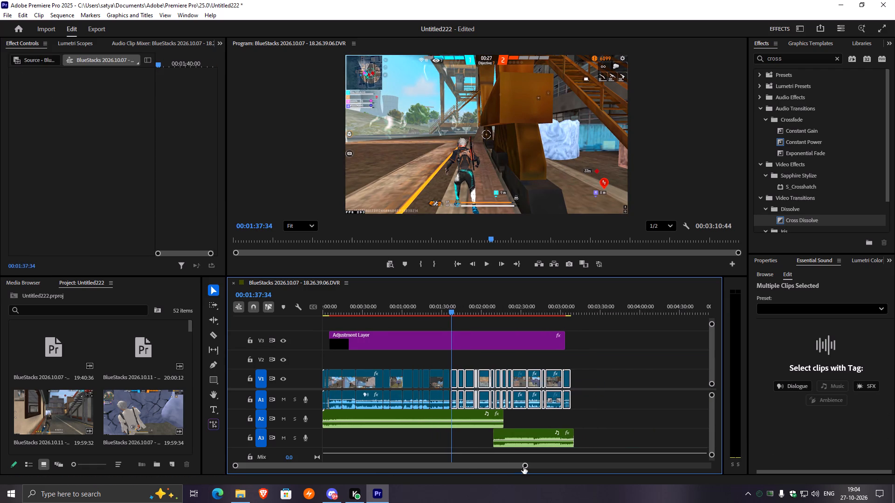
pyautogui.moveTo(523, 467); pyautogui.dragTo(422, 469)
pyautogui.moveTo(532, 376); pyautogui.dragTo(516, 378)
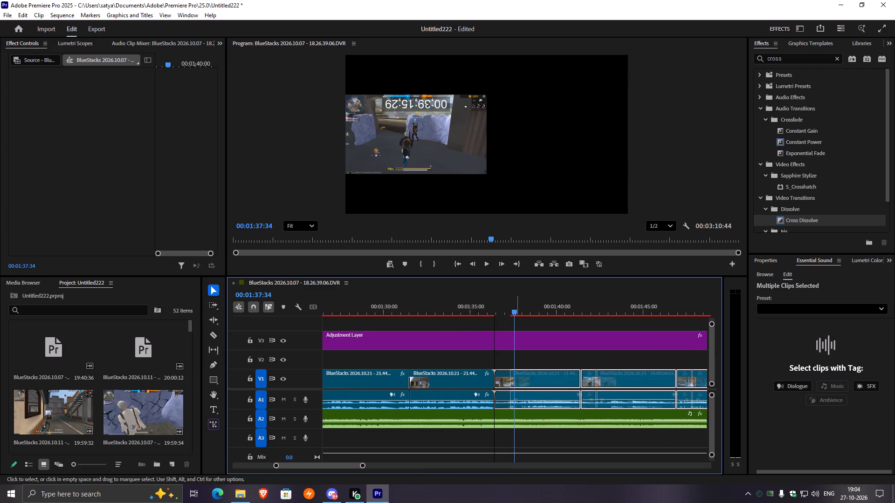
# Apply the Cross Dissolve transition to the closed V1 cut at 00:01:36:24.
pyautogui.moveTo(788, 219); pyautogui.dragTo(496, 378)
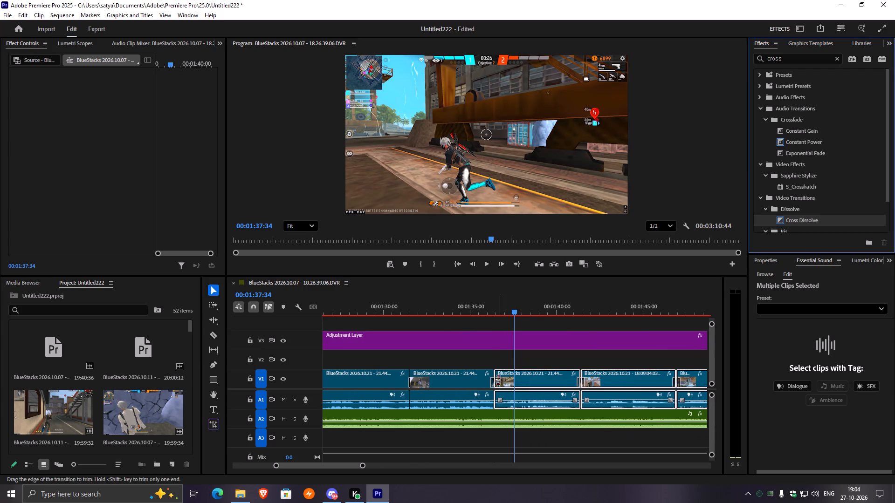
# Shorten the Cross Dissolve at the V1 cut at 00:01:36:24 to about 8 frames, centred on the cut.
pyautogui.moveTo(363, 464); pyautogui.dragTo(335, 465)
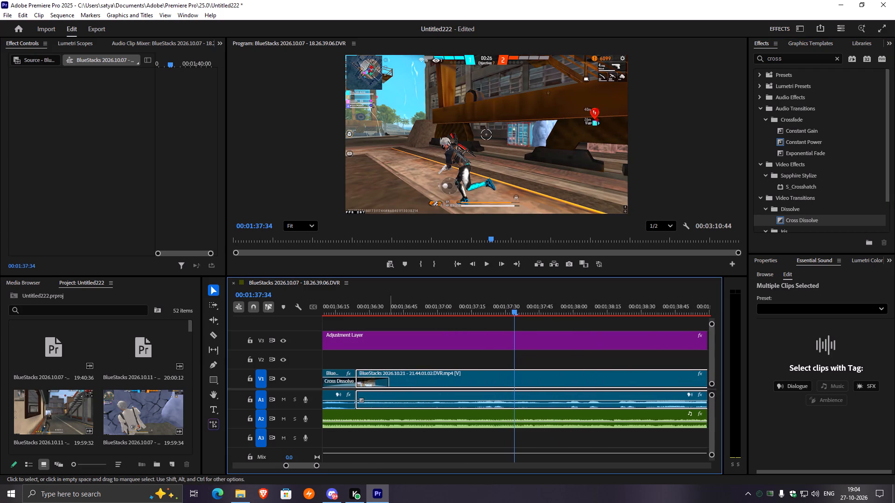
pyautogui.moveTo(386, 381); pyautogui.dragTo(360, 380)
# Play back the shortened Cross Dissolve from just before the cut, and review the lead-up to it from about 00:01:31:59.
pyautogui.click(347, 305)
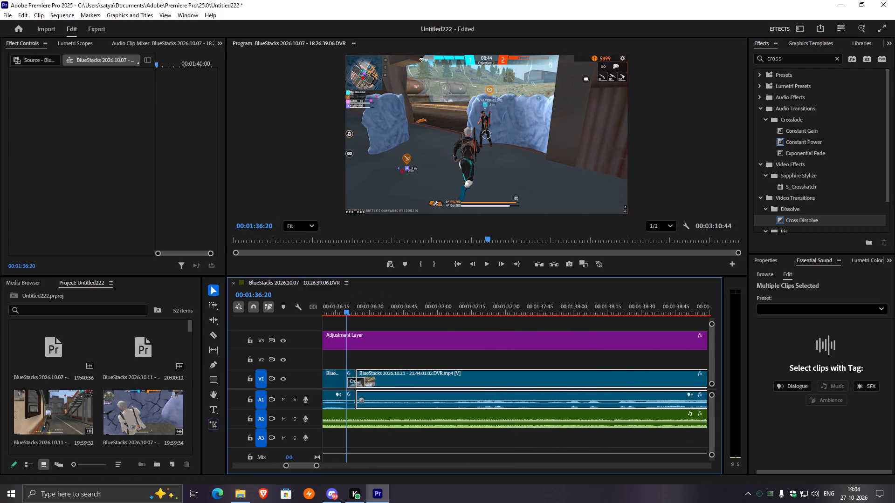
pyautogui.press('space')
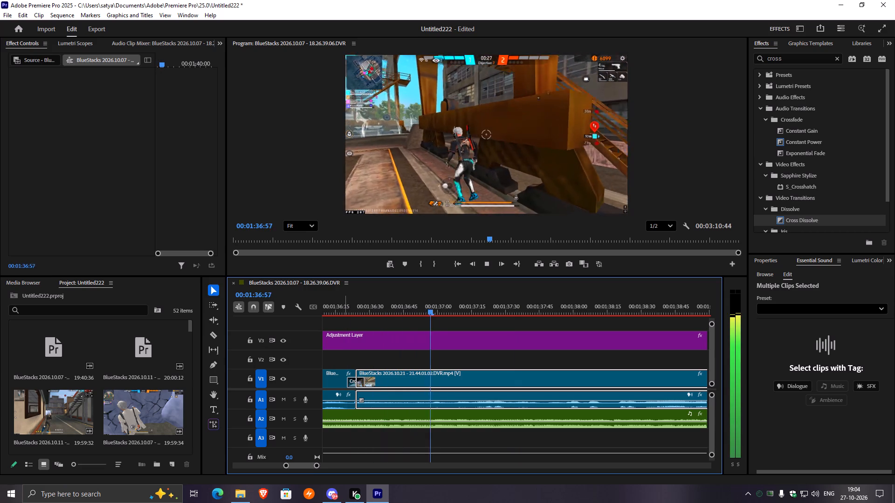
pyautogui.press('space')
pyautogui.doubleClick(320, 309)
pyautogui.click(323, 314)
pyautogui.press('space')
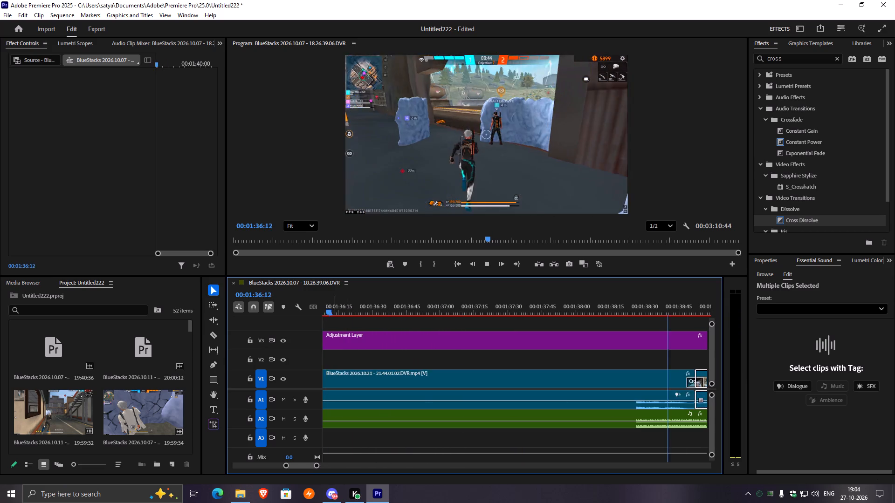
pyautogui.press('space')
pyautogui.moveTo(316, 466); pyautogui.dragTo(357, 473)
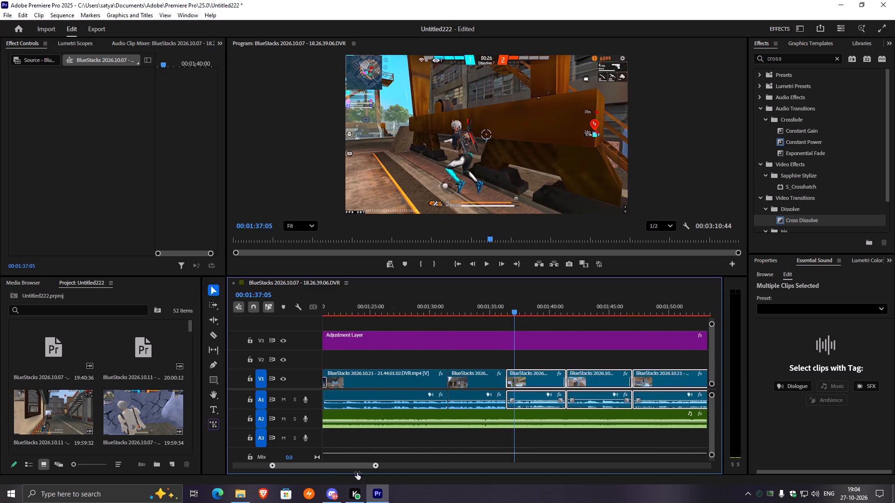
pyautogui.moveTo(357, 473); pyautogui.dragTo(358, 472)
pyautogui.click(468, 311)
pyautogui.press('space')
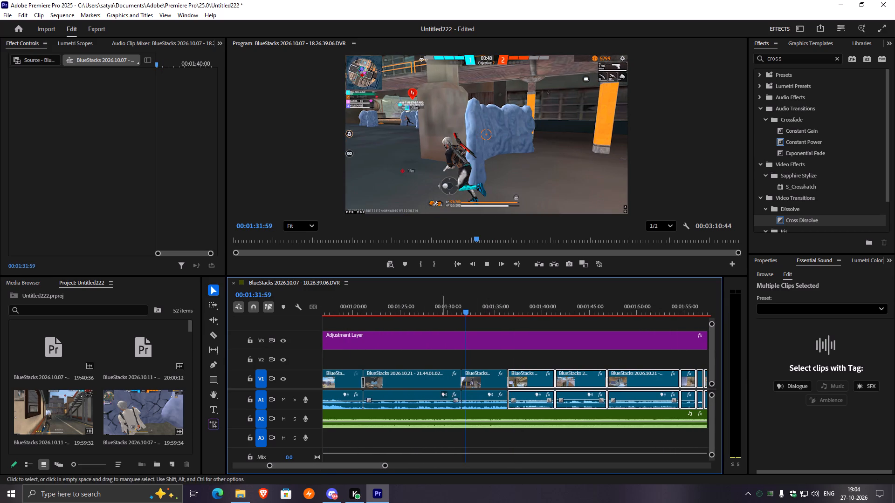
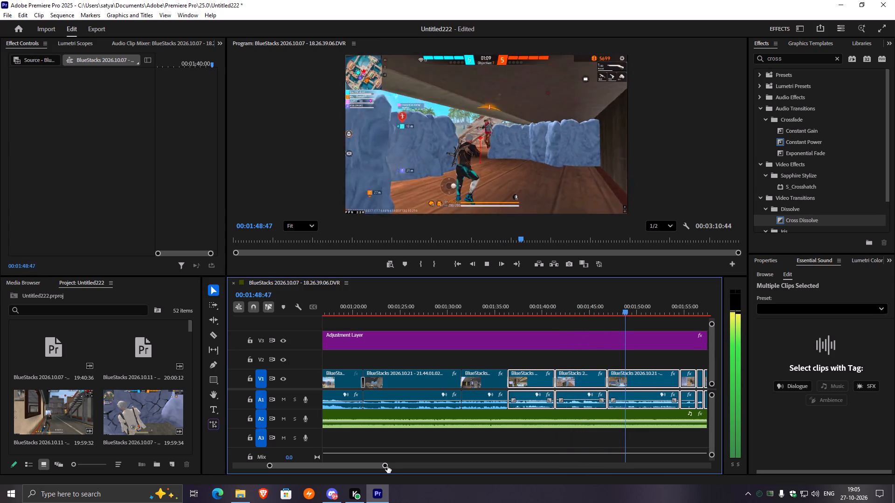
# Play back the montage from about 00:01:48 to 00:02:14 and review the gameplay clips.
pyautogui.moveTo(387, 466); pyautogui.dragTo(457, 463)
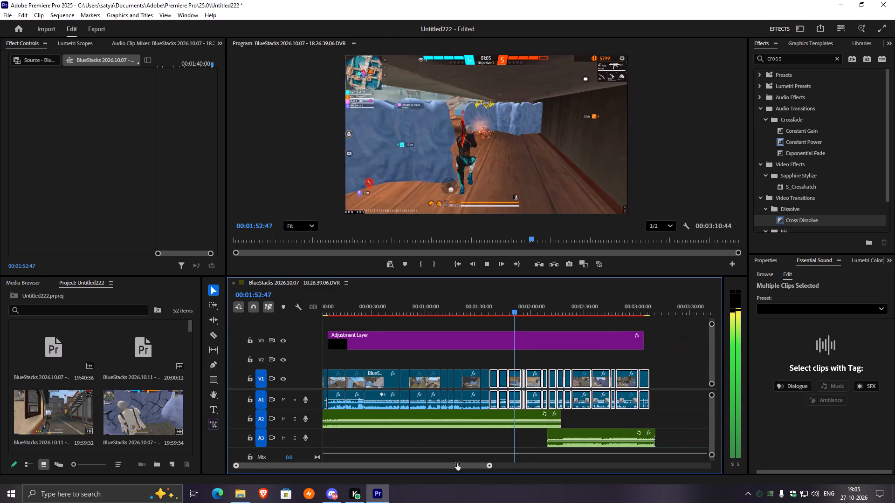
pyautogui.moveTo(457, 463); pyautogui.dragTo(466, 463)
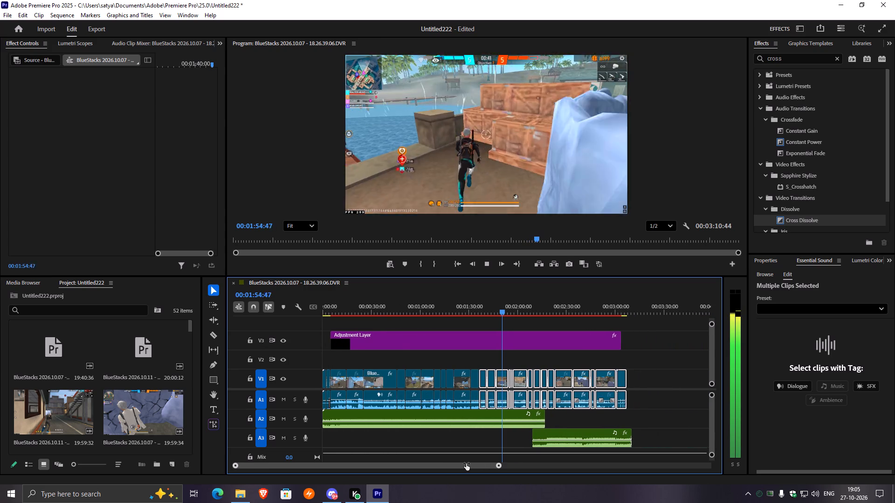
pyautogui.moveTo(466, 463); pyautogui.dragTo(475, 462)
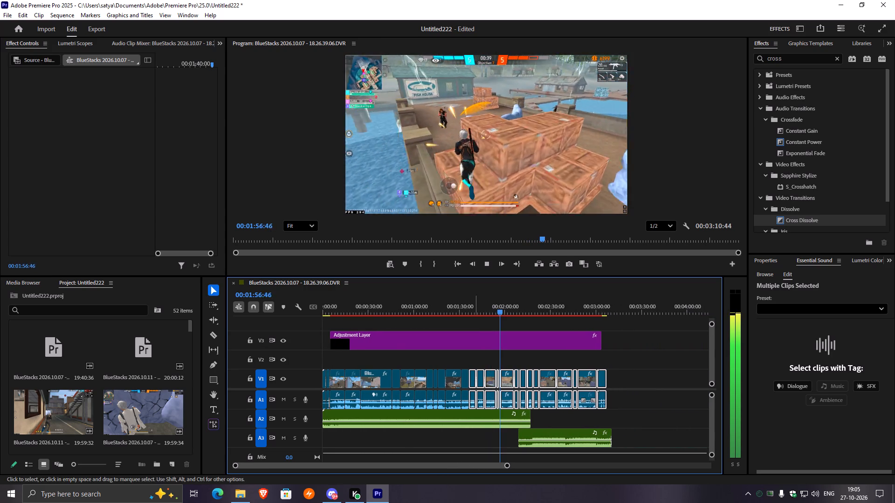
pyautogui.click(533, 335)
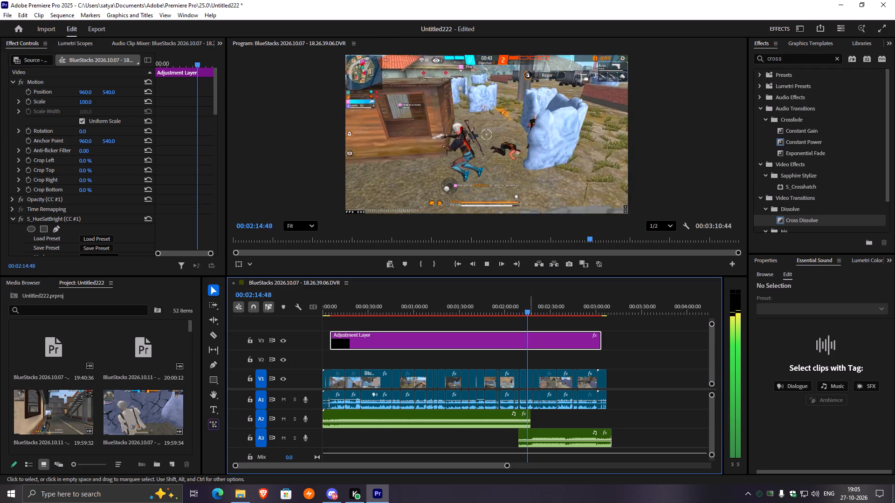
pyautogui.press('space')
# Scrub the sequence between about 00:01:05 and 00:03:01, examining the clips around 00:01:45 to 00:02:07 closely.
pyautogui.moveTo(528, 310); pyautogui.dragTo(486, 331)
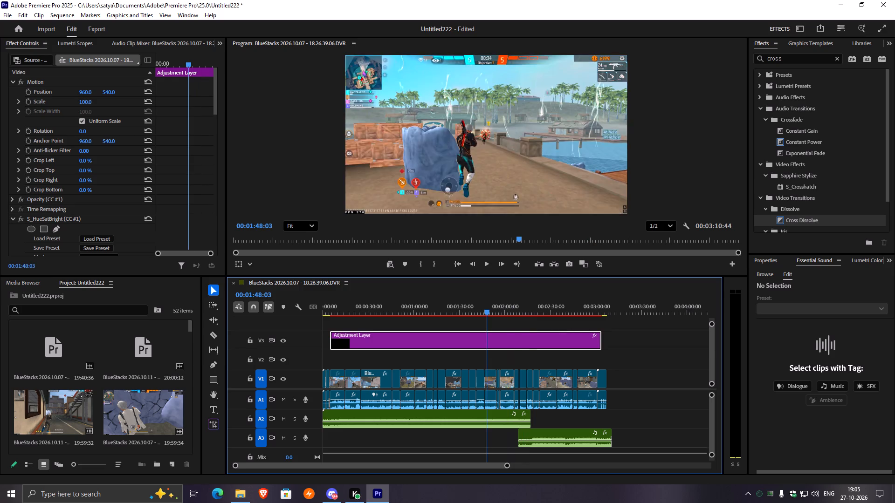
pyautogui.moveTo(486, 331); pyautogui.dragTo(482, 333)
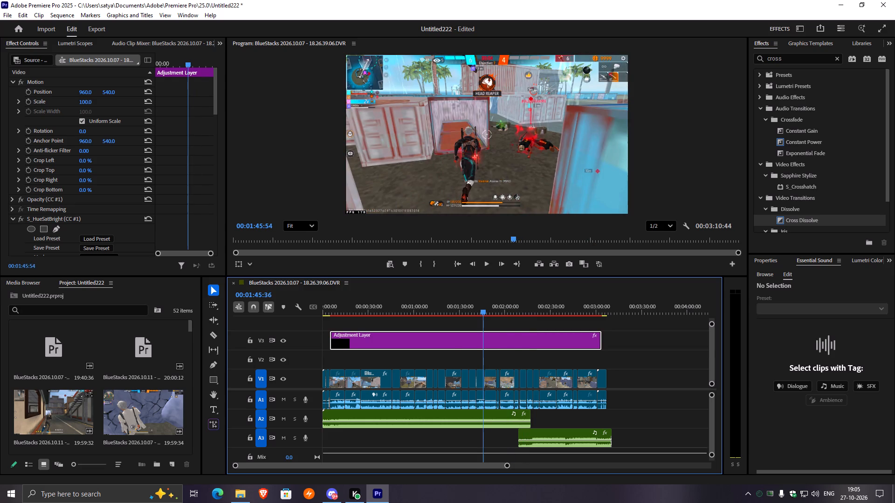
pyautogui.moveTo(482, 333); pyautogui.dragTo(422, 348)
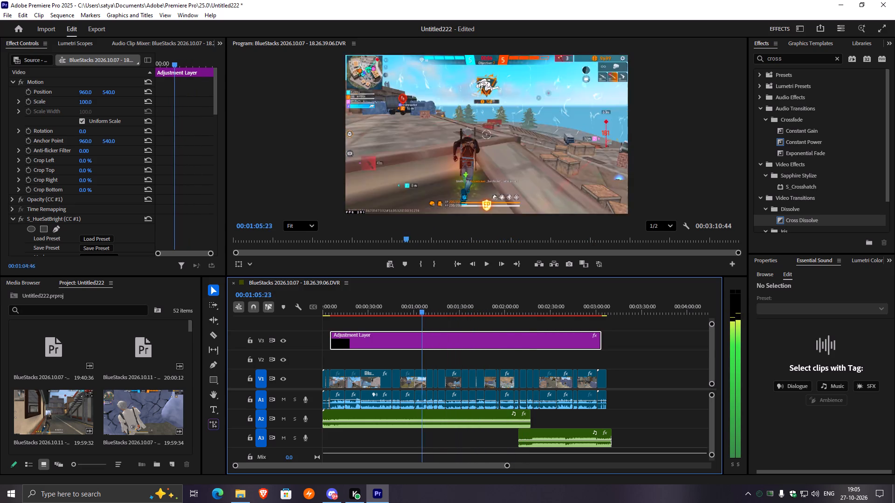
pyautogui.moveTo(422, 348); pyautogui.dragTo(516, 349)
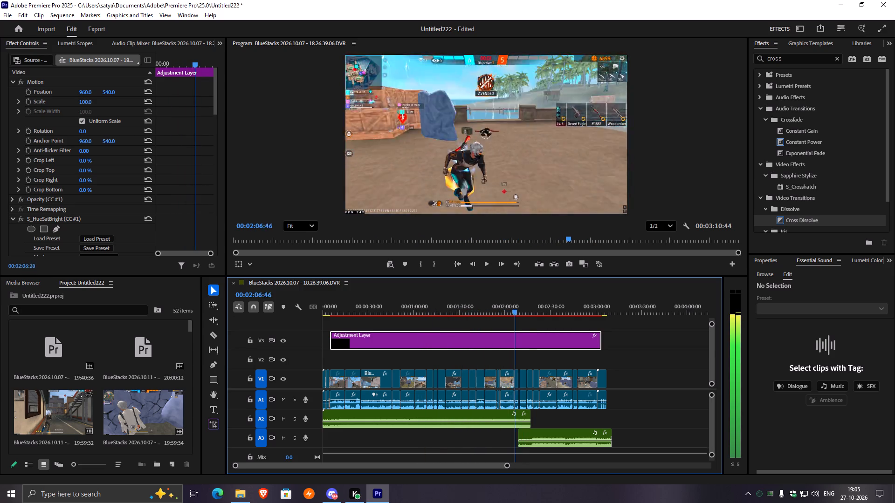
pyautogui.moveTo(516, 349); pyautogui.dragTo(510, 351)
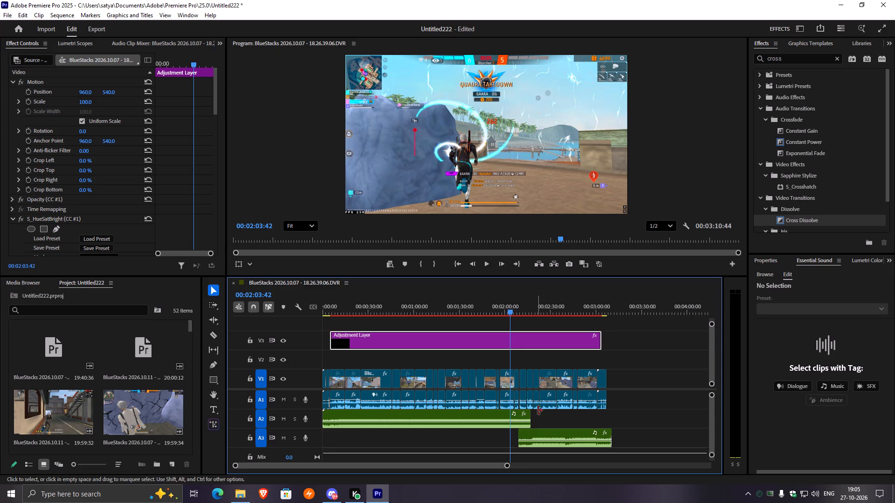
pyautogui.moveTo(508, 465); pyautogui.dragTo(471, 462)
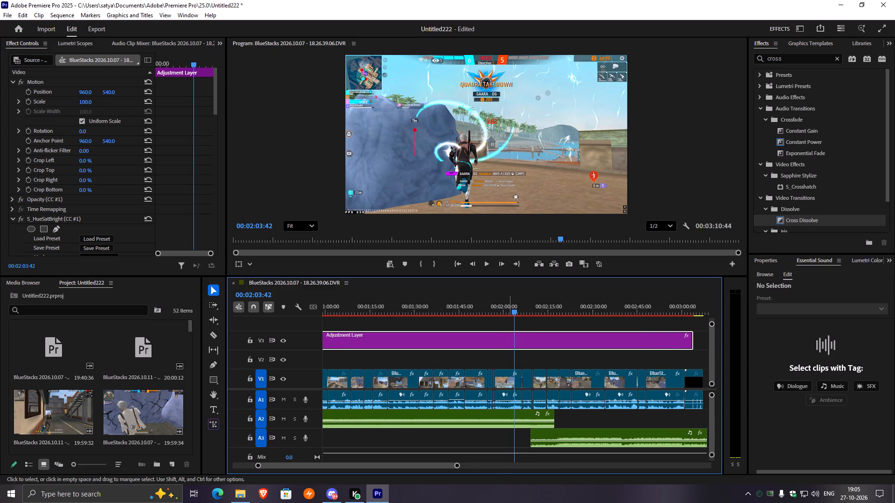
pyautogui.moveTo(504, 352); pyautogui.dragTo(526, 384)
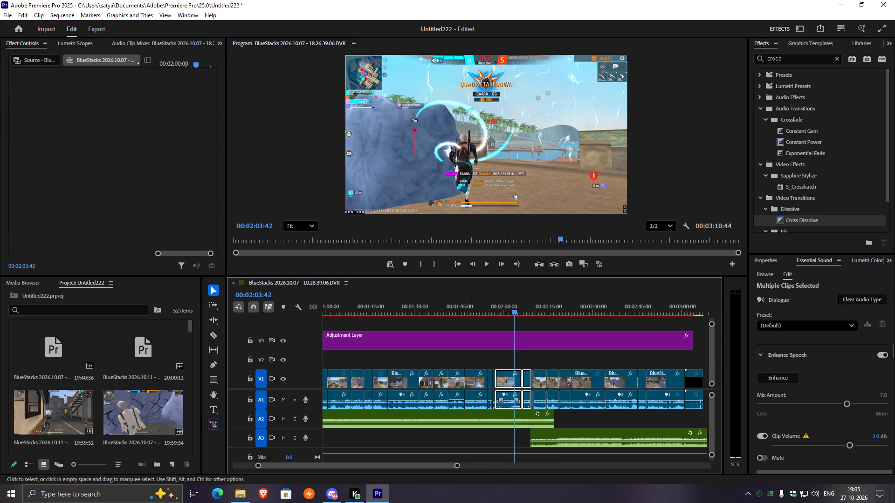
pyautogui.moveTo(458, 465); pyautogui.dragTo(511, 468)
pyautogui.moveTo(492, 310); pyautogui.dragTo(569, 327)
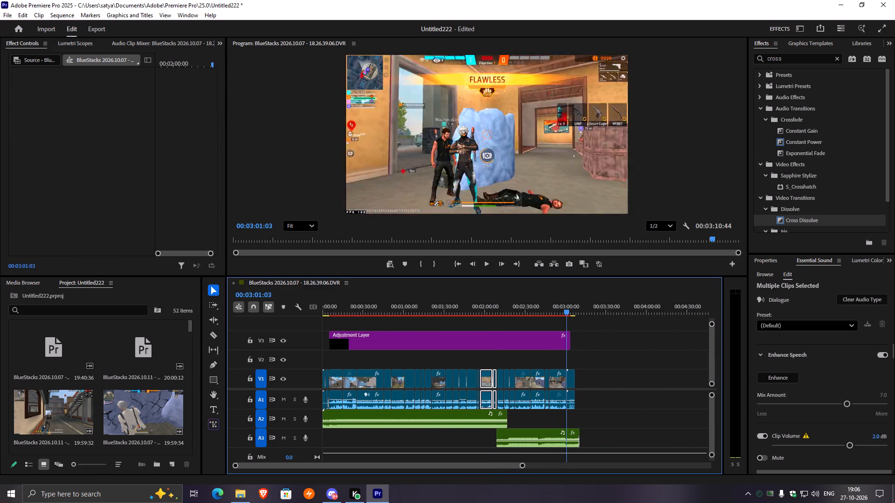
pyautogui.moveTo(569, 327); pyautogui.dragTo(482, 343)
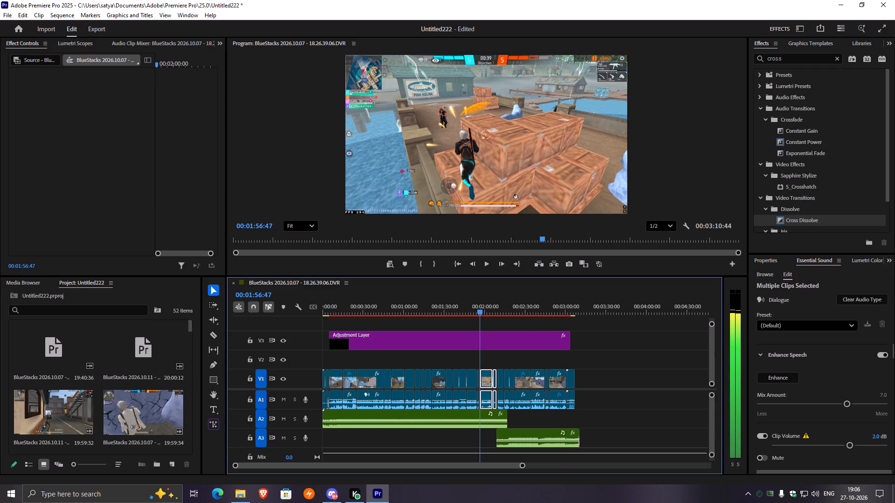
pyautogui.moveTo(482, 343); pyautogui.dragTo(489, 346)
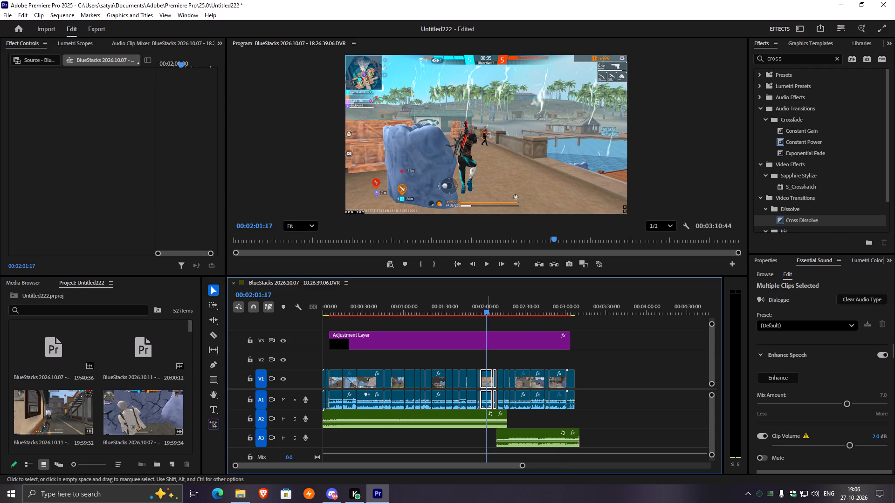
pyautogui.moveTo(488, 297); pyautogui.dragTo(475, 300)
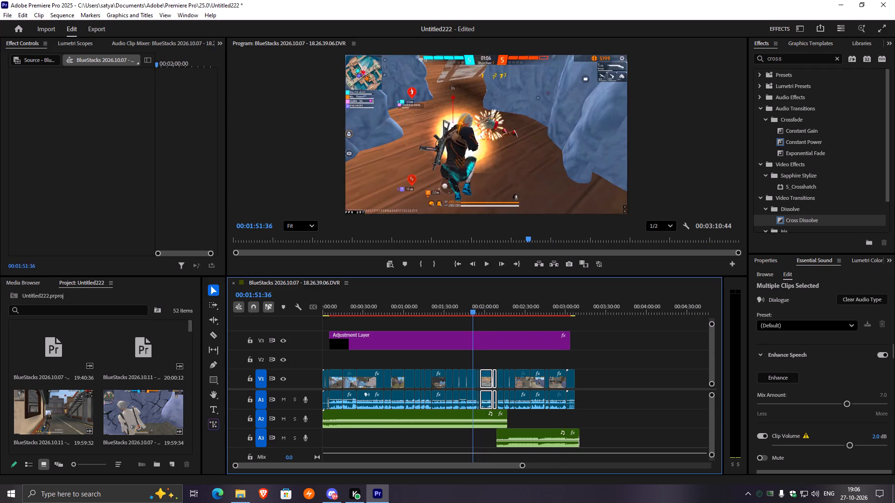
pyautogui.moveTo(475, 300); pyautogui.dragTo(479, 302)
pyautogui.moveTo(478, 309); pyautogui.dragTo(475, 310)
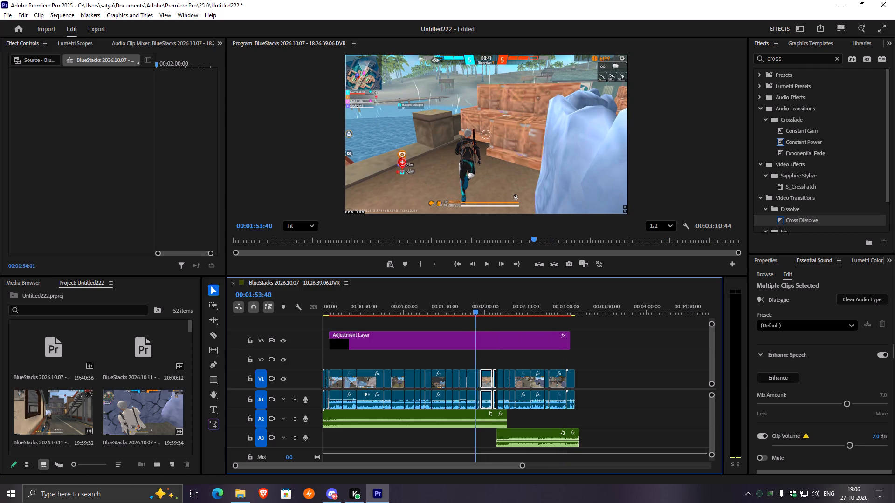
pyautogui.moveTo(475, 310); pyautogui.dragTo(473, 311)
# Move the V1 and A1 clips between about 00:01:47 and 00:02:06 past the end of the montage, to about 00:03:22.
pyautogui.moveTo(468, 359); pyautogui.dragTo(483, 371)
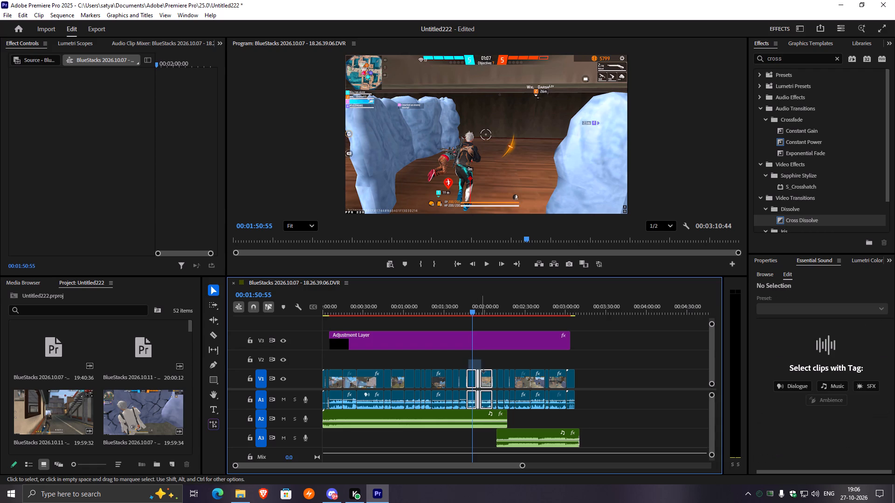
pyautogui.moveTo(483, 371); pyautogui.dragTo(489, 380)
pyautogui.moveTo(472, 313); pyautogui.dragTo(494, 322)
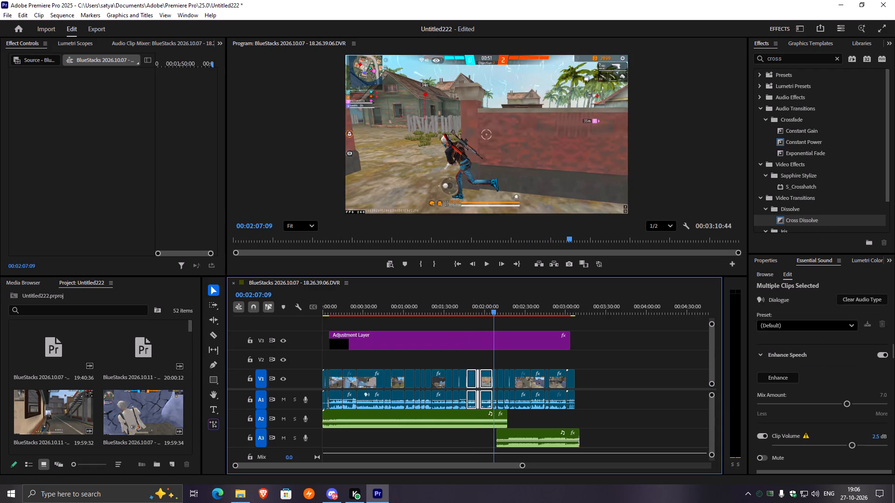
pyautogui.moveTo(494, 322); pyautogui.dragTo(468, 328)
pyautogui.moveTo(470, 380); pyautogui.dragTo(599, 380)
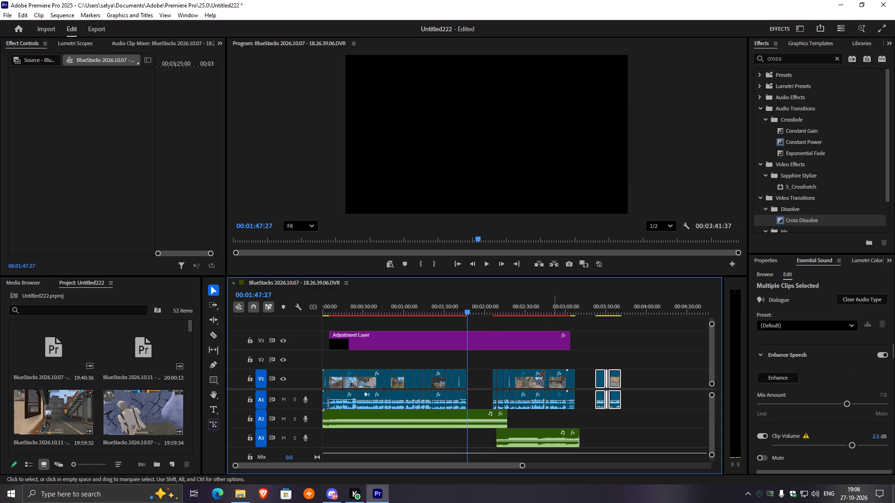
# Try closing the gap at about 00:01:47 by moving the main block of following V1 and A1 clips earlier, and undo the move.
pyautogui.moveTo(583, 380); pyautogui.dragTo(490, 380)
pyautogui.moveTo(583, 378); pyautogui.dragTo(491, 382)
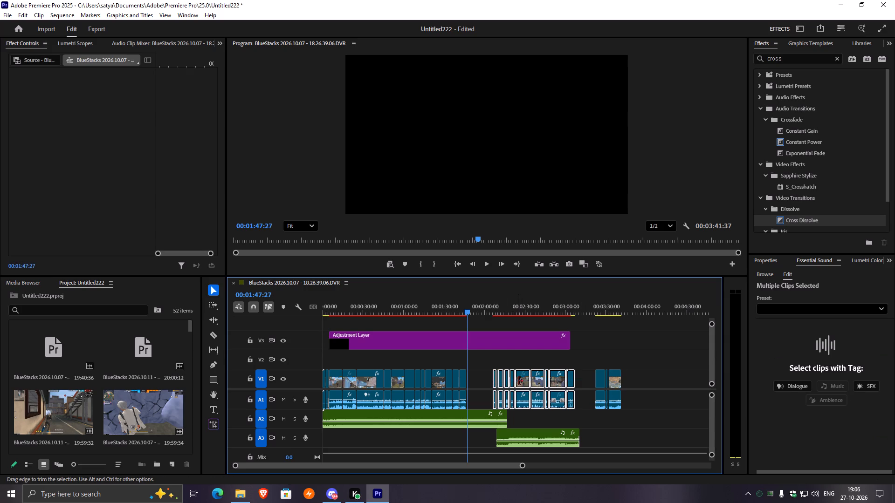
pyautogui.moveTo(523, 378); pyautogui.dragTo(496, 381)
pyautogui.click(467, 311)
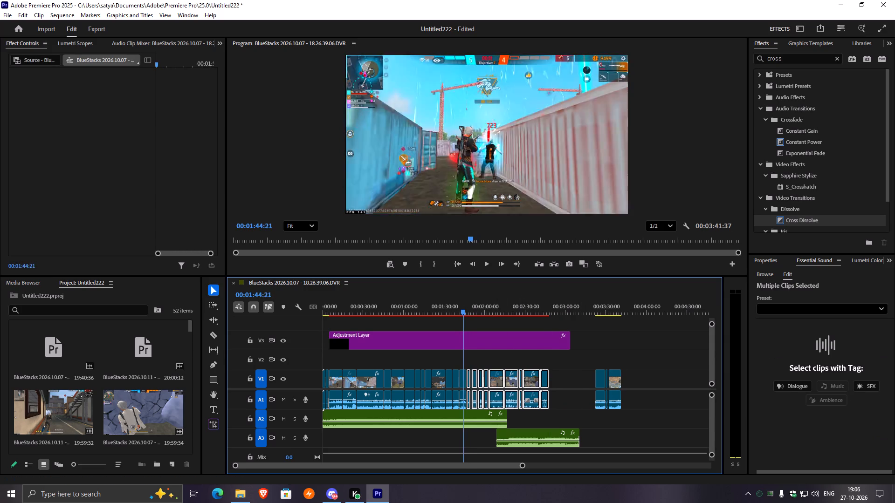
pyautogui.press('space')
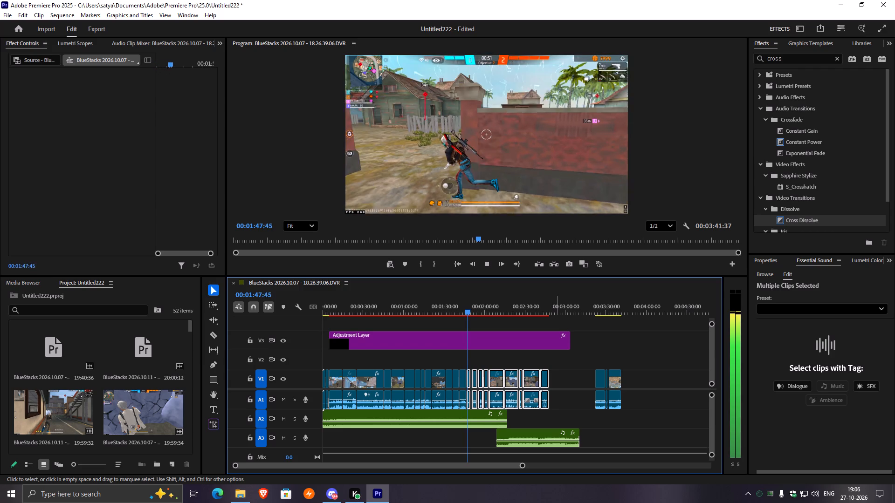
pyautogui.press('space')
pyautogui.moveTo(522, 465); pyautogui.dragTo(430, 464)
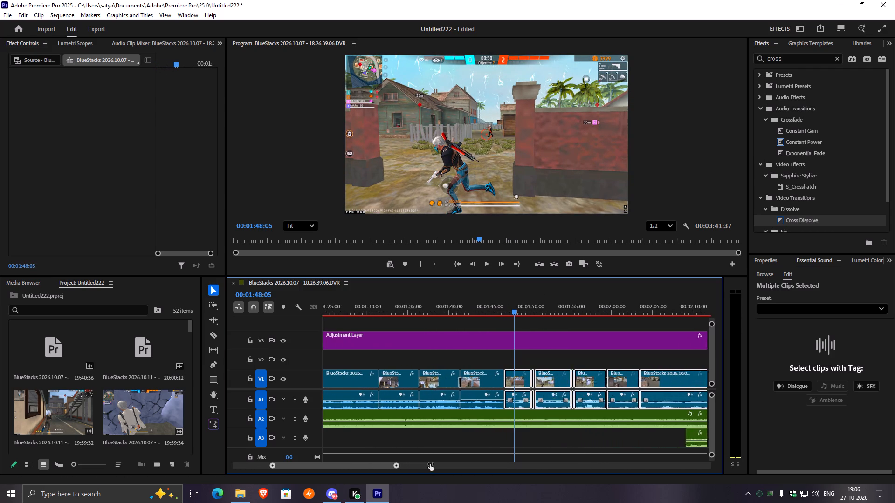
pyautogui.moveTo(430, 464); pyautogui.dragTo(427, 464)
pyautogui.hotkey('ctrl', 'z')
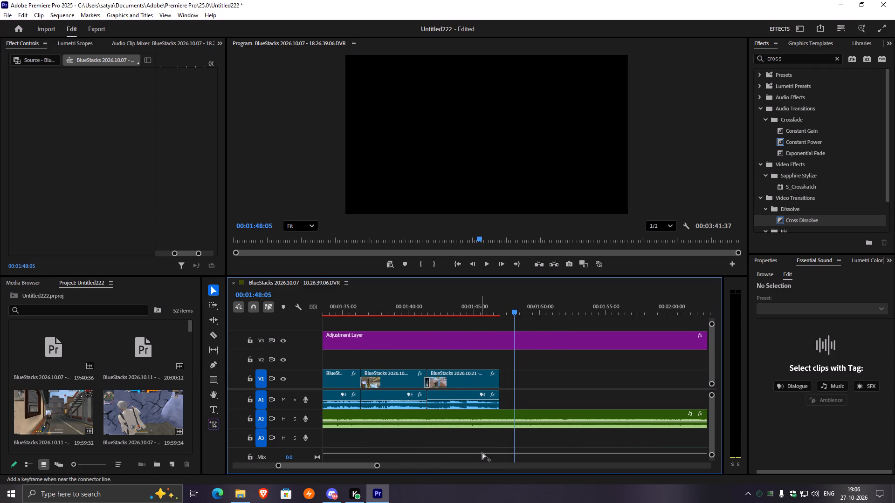
# Select the main block of V1 and A1 clips after the gap and move it earlier to meet the cut at about 00:01:47.
pyautogui.moveTo(378, 464); pyautogui.dragTo(397, 466)
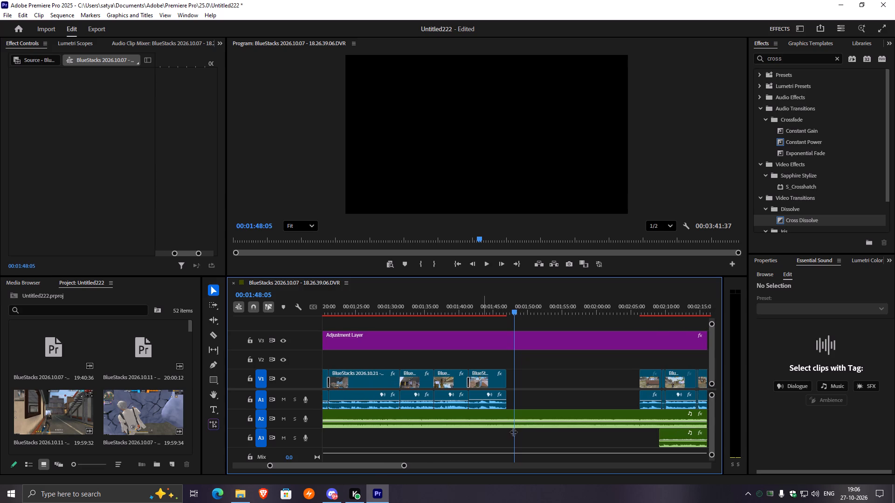
pyautogui.moveTo(403, 465); pyautogui.dragTo(486, 461)
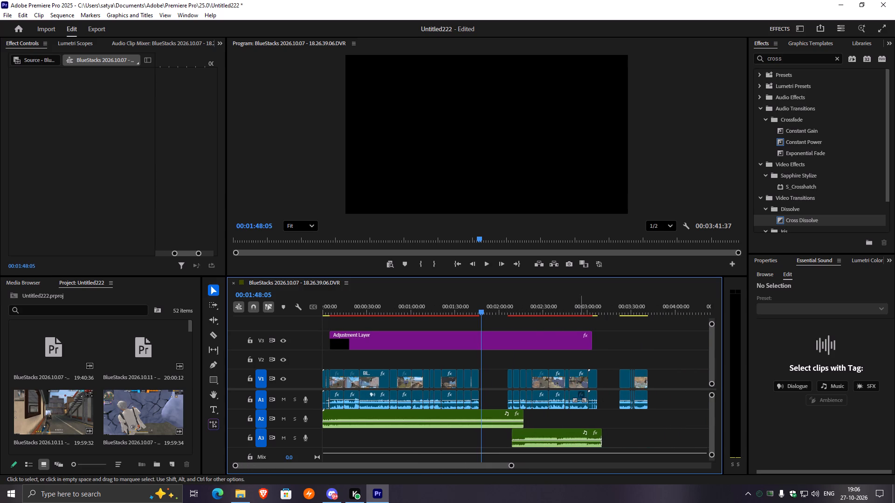
pyautogui.moveTo(607, 378); pyautogui.dragTo(505, 387)
pyautogui.moveTo(511, 464); pyautogui.dragTo(463, 462)
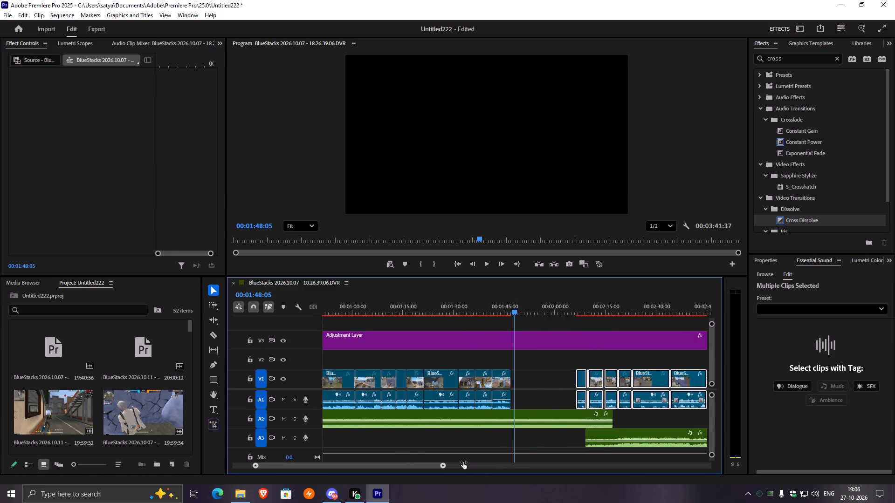
pyautogui.moveTo(463, 462); pyautogui.dragTo(434, 462)
pyautogui.moveTo(679, 379); pyautogui.dragTo(556, 381)
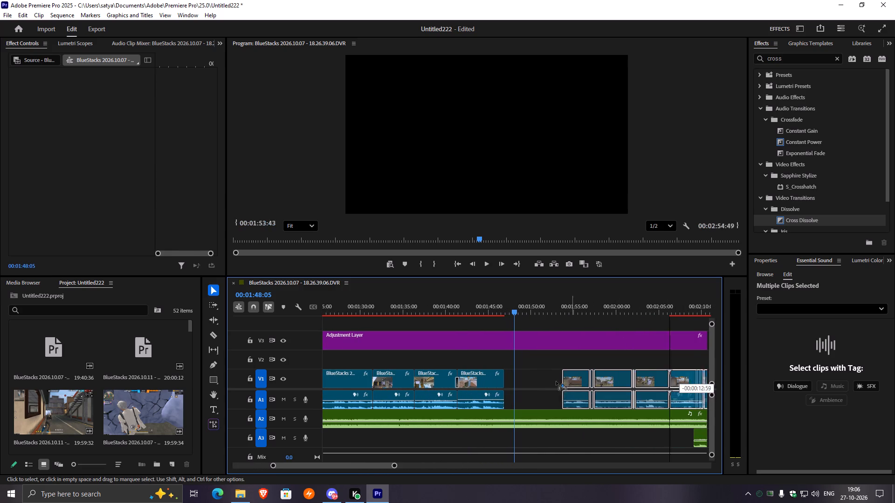
pyautogui.moveTo(556, 381); pyautogui.dragTo(516, 382)
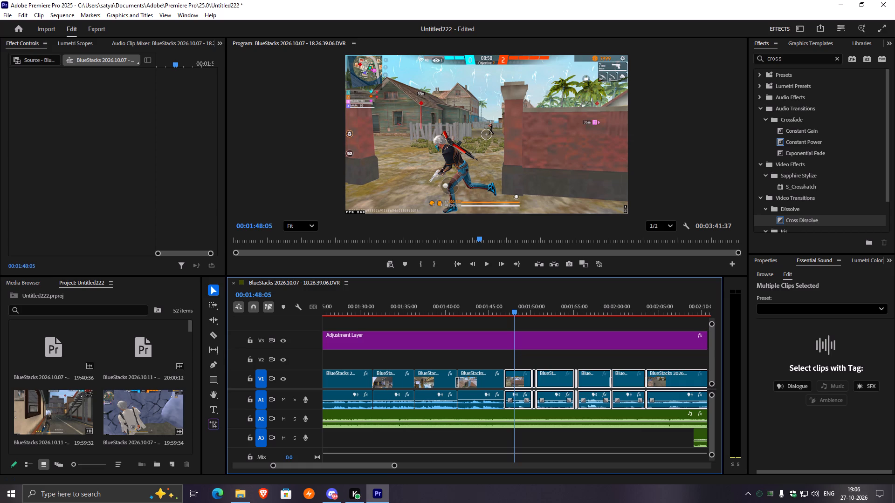
# Search the effects for "dip" and apply Dip to Black at the closed V1 cut at about 00:01:47.
pyautogui.moveTo(785, 59); pyautogui.dragTo(734, 59)
pyautogui.write('dip')
pyautogui.moveTo(794, 152); pyautogui.dragTo(504, 374)
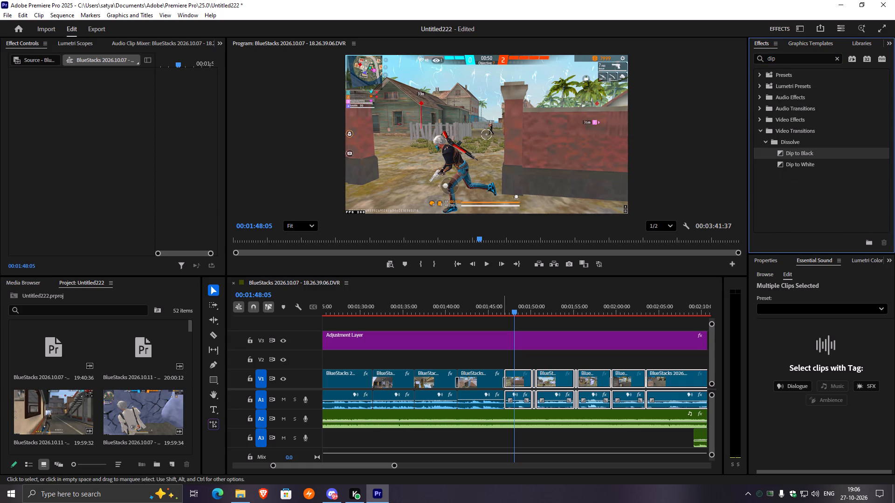
# Play back the montage from about 00:01:46 to review the Dip to Black cut and the clips that follow.
pyautogui.moveTo(516, 309); pyautogui.dragTo(497, 316)
pyautogui.press('space')
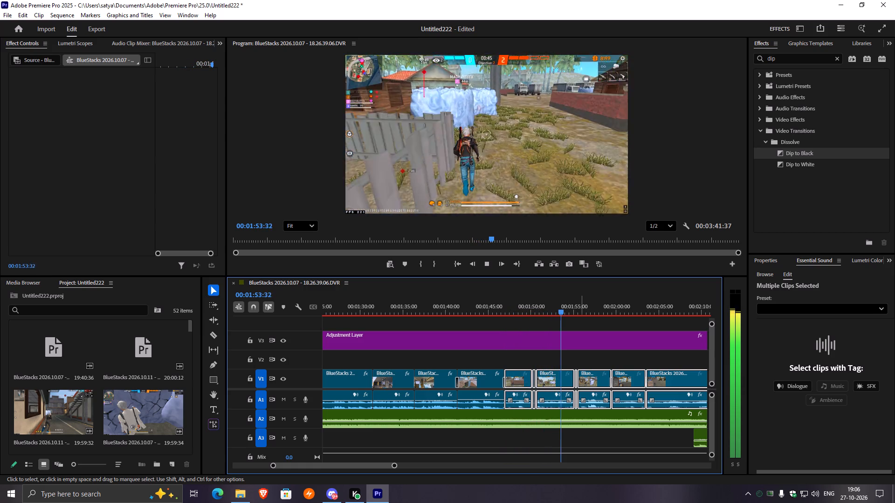
pyautogui.click(646, 262)
pyautogui.click(647, 262)
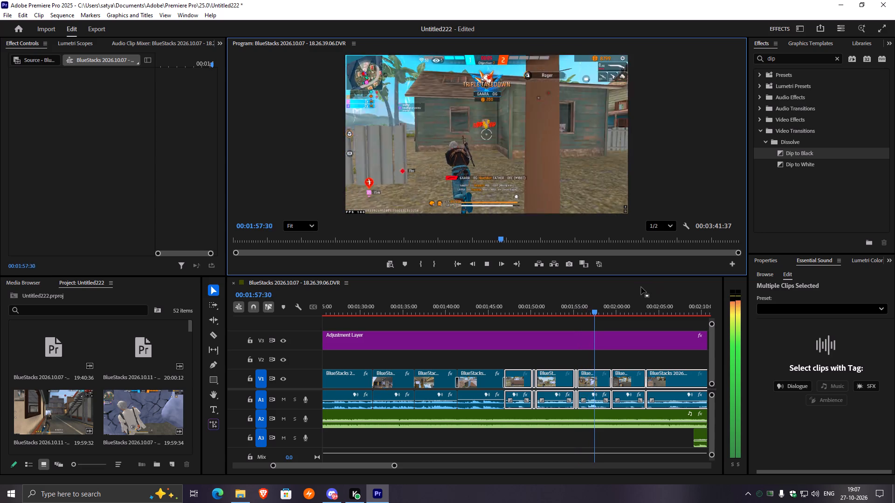
pyautogui.click(641, 287)
pyautogui.click(625, 337)
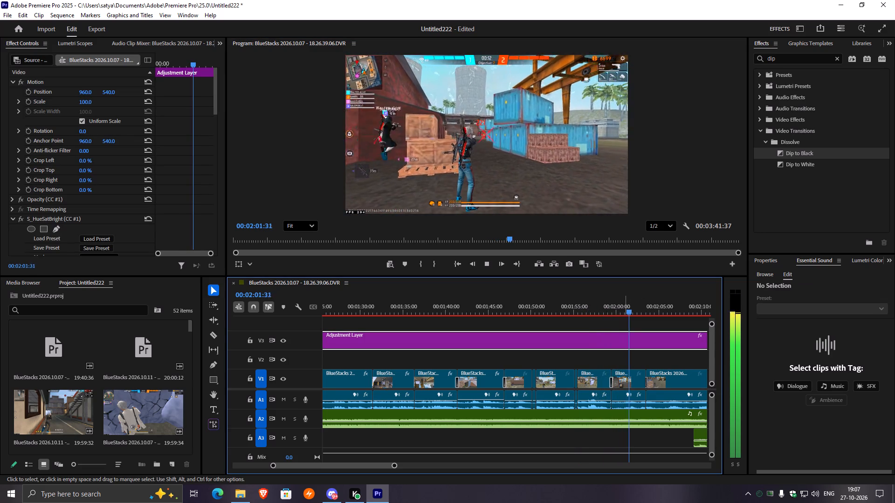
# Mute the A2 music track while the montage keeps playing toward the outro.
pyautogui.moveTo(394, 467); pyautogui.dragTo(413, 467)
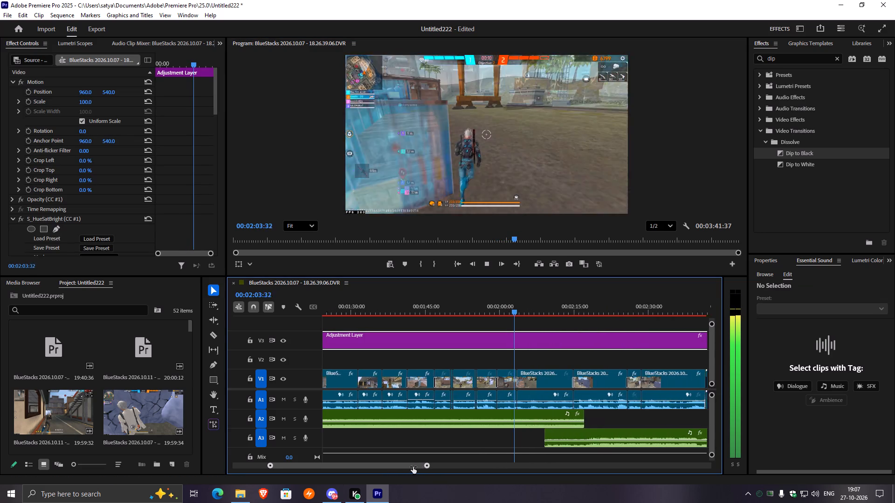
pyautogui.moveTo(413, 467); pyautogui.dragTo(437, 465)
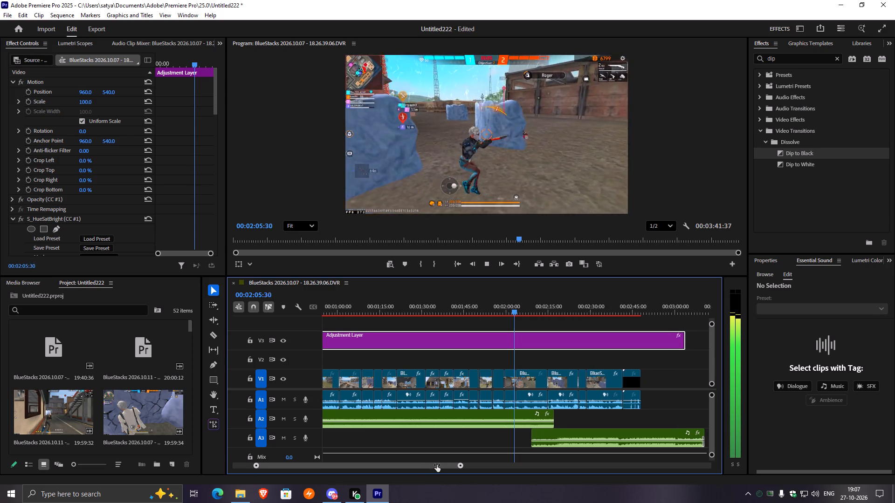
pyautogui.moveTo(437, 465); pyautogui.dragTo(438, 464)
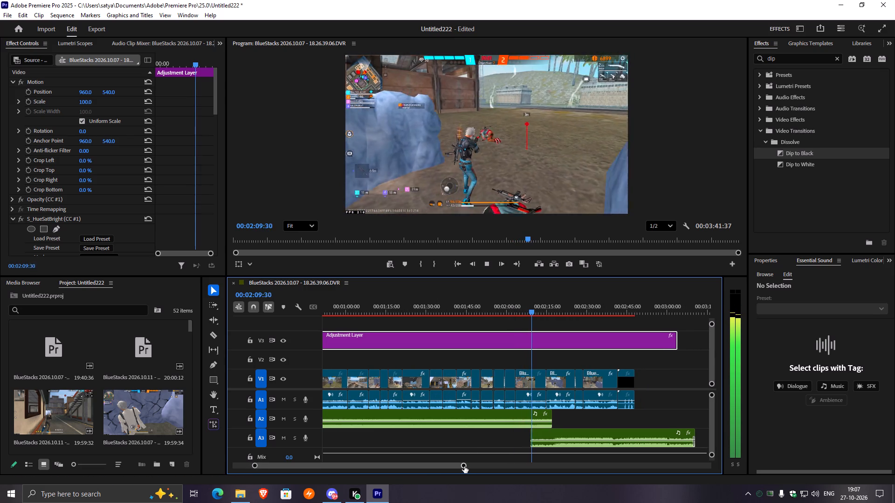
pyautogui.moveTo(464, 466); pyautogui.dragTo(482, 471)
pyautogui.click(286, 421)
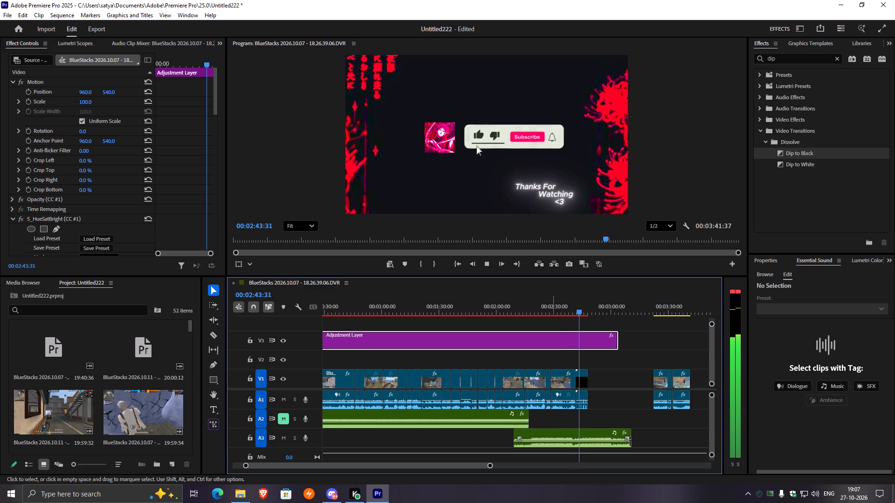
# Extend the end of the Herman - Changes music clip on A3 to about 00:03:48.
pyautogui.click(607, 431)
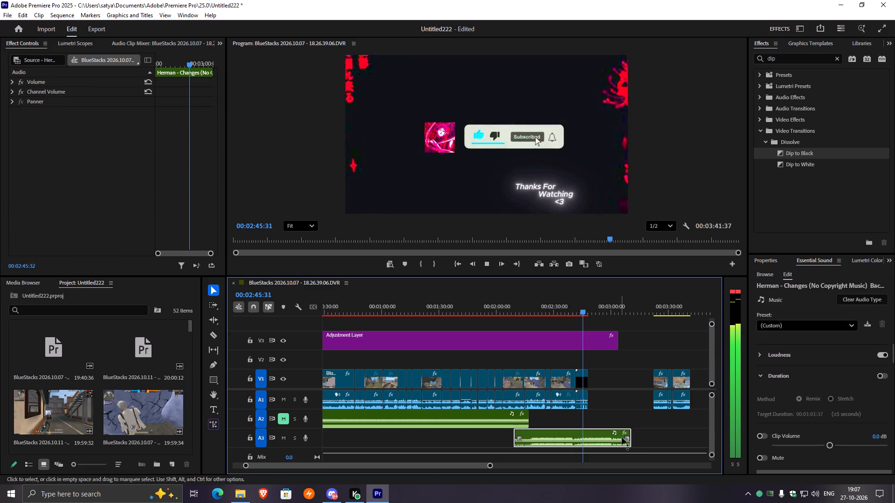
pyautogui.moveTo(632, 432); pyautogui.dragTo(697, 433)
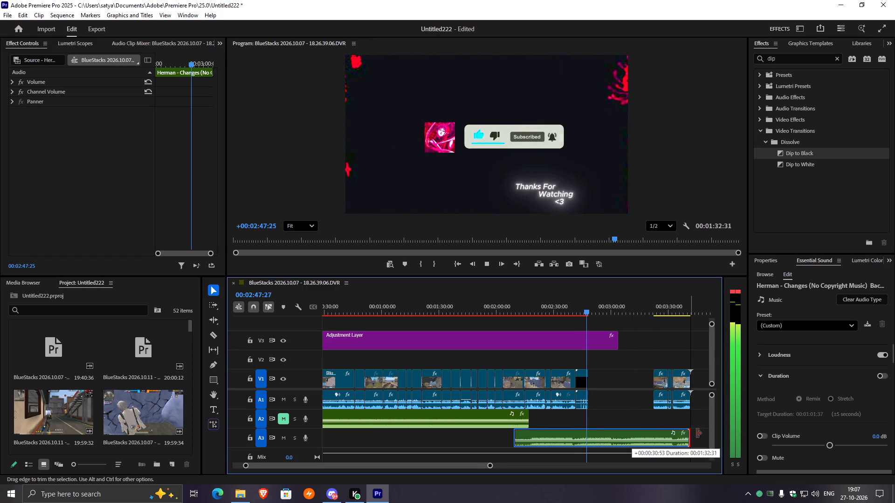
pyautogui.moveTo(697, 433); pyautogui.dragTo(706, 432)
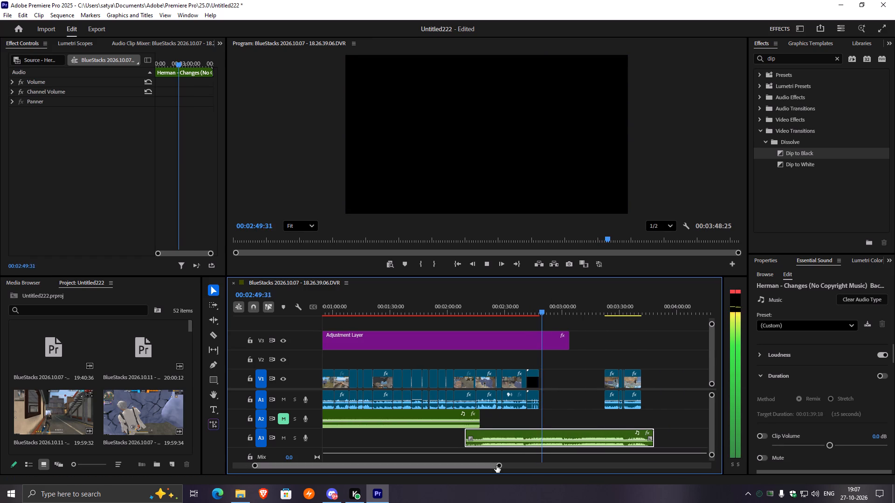
# Delete the leftover V1 and A1 clips parked past the end of the montage, between about 00:03:22 and 00:03:41.
pyautogui.moveTo(500, 465); pyautogui.dragTo(582, 462)
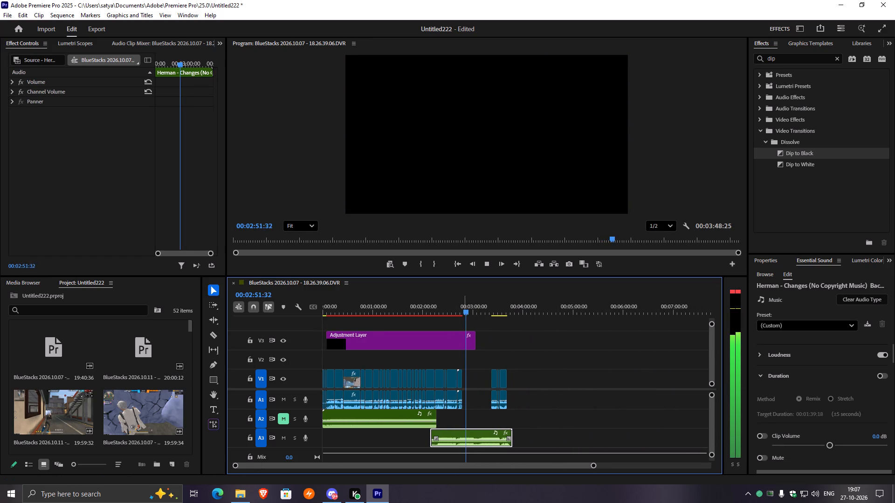
pyautogui.moveTo(464, 308); pyautogui.dragTo(489, 325)
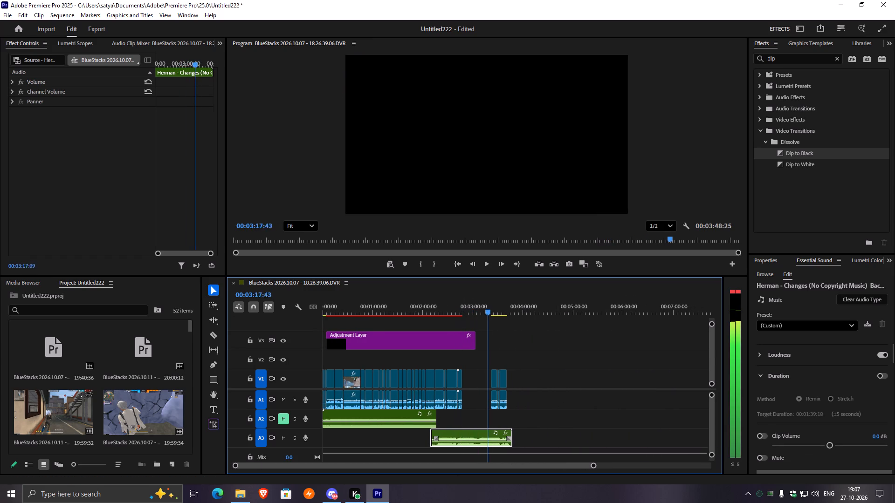
pyautogui.moveTo(489, 325); pyautogui.dragTo(509, 329)
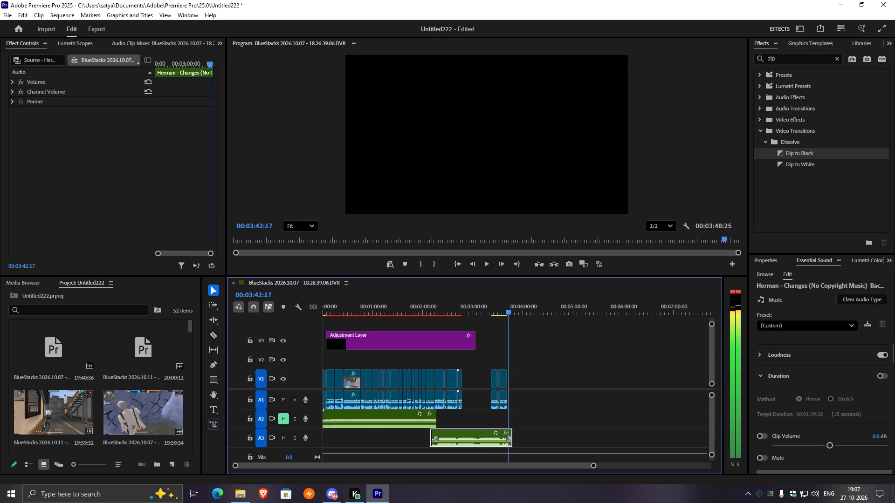
pyautogui.moveTo(509, 329); pyautogui.dragTo(513, 330)
pyautogui.moveTo(531, 380); pyautogui.dragTo(487, 383)
pyautogui.press('Delete')
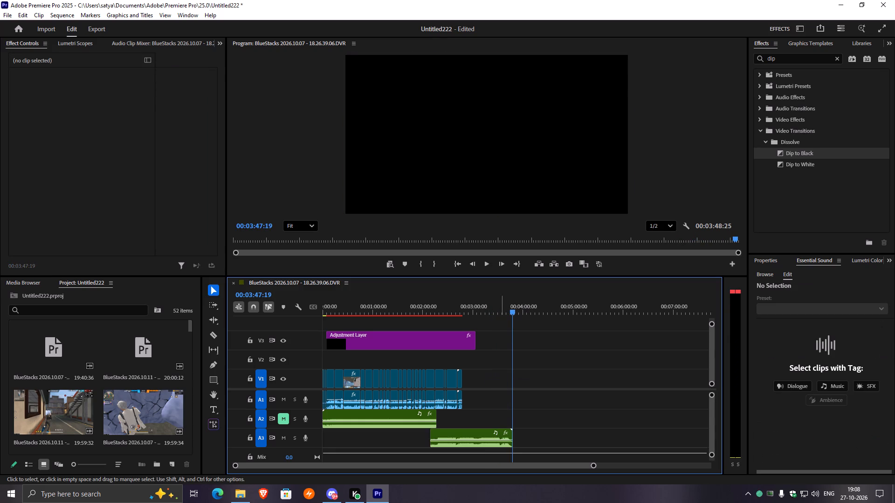
# Trim the end of the V3 Adjustment Layer back to about 00:02:41, near the end of the montage footage.
pyautogui.moveTo(515, 310); pyautogui.dragTo(456, 323)
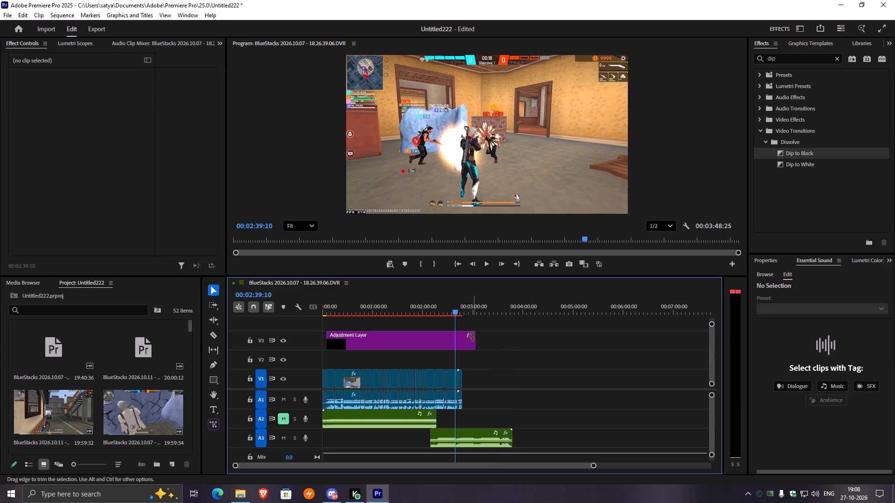
pyautogui.moveTo(475, 341); pyautogui.dragTo(456, 344)
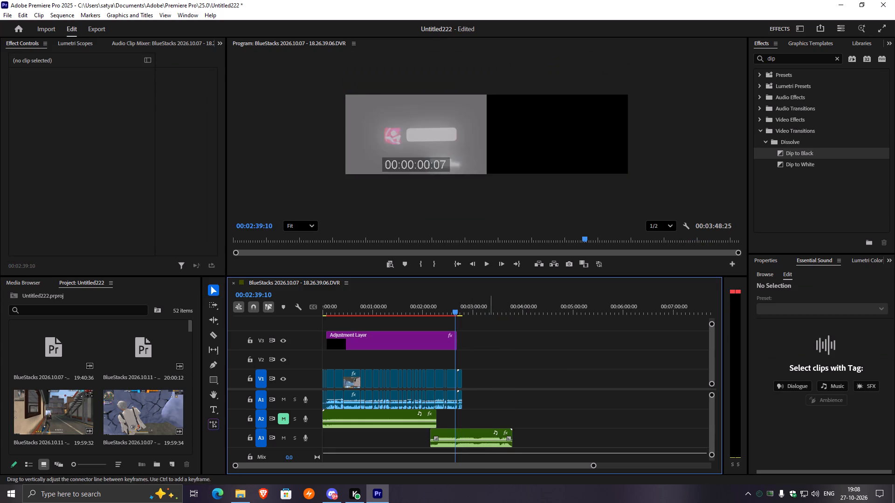
# Trim the end of the Herman - Changes music clip on A3 to about 00:02:48, level with the last V1 clip.
pyautogui.moveTo(455, 313); pyautogui.dragTo(205, 353)
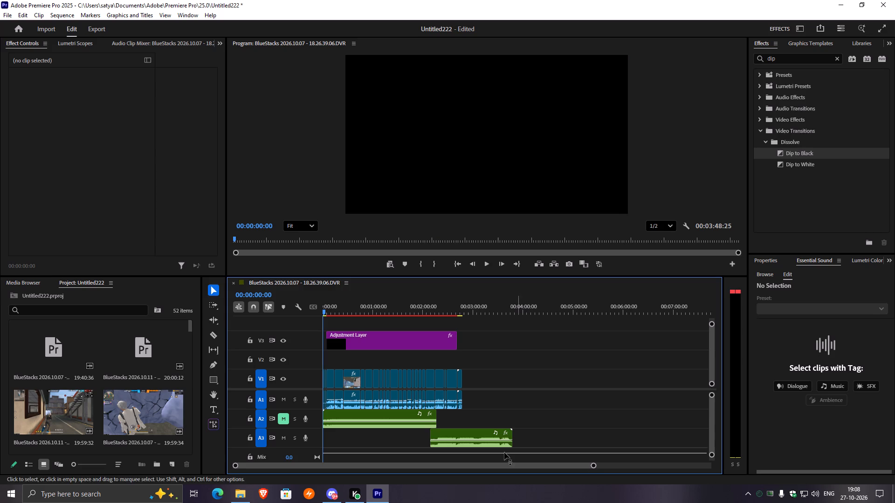
pyautogui.click(496, 434)
pyautogui.moveTo(511, 435); pyautogui.dragTo(461, 435)
# Play the montage from the beginning with the A2 music track unmuted to review picture and sound.
pyautogui.moveTo(595, 465); pyautogui.dragTo(545, 467)
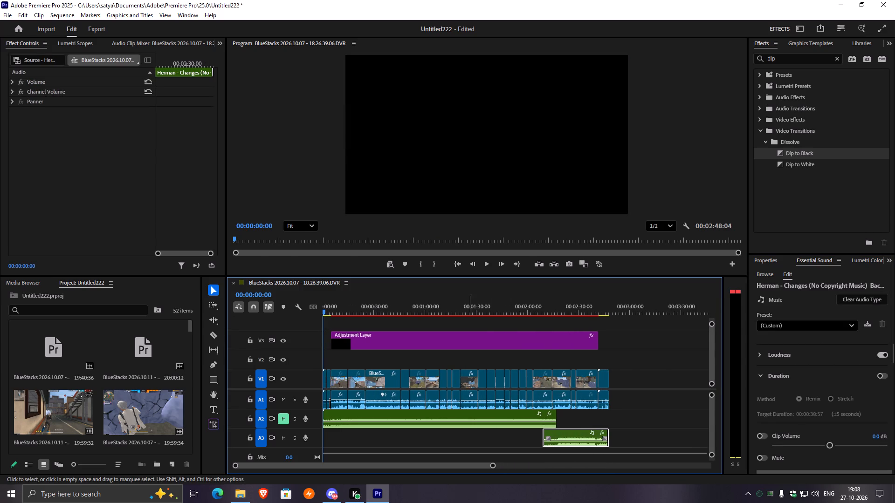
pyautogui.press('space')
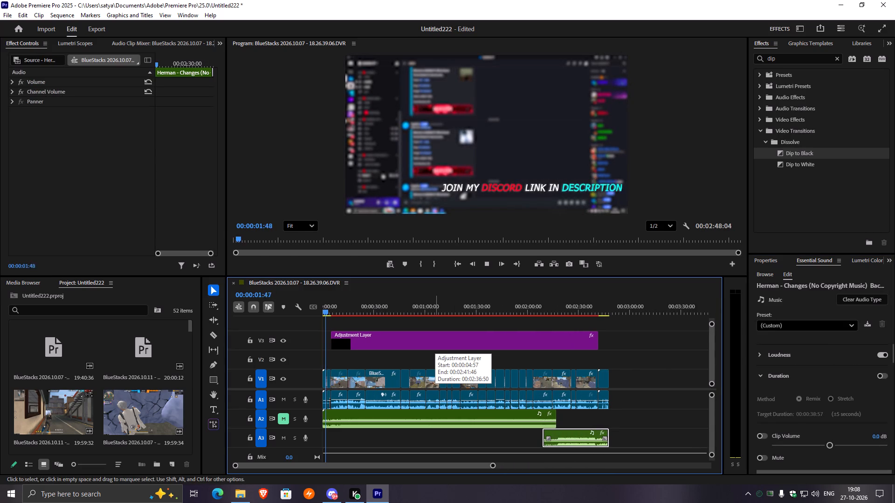
pyautogui.click(283, 416)
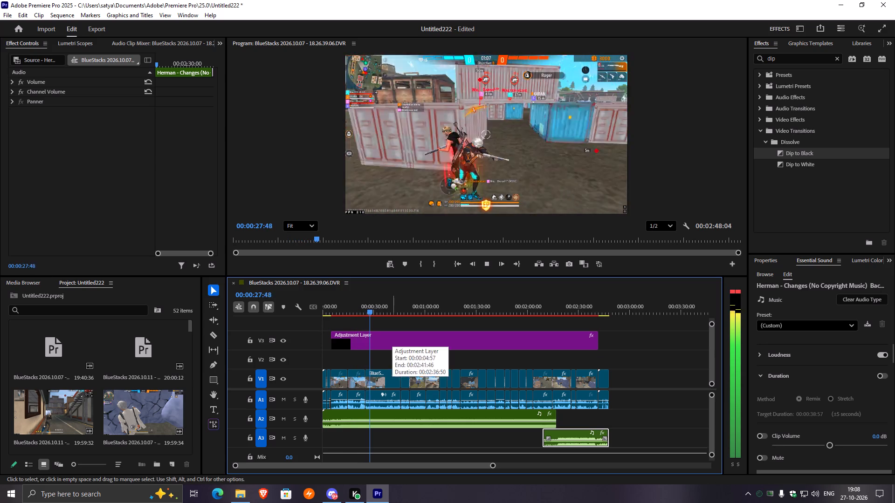
# Stop playback and move the Herman - Changes music clip from A3 to A2, directly after the Sol.Luna - Location clip at about 00:02:17.
pyautogui.press('space')
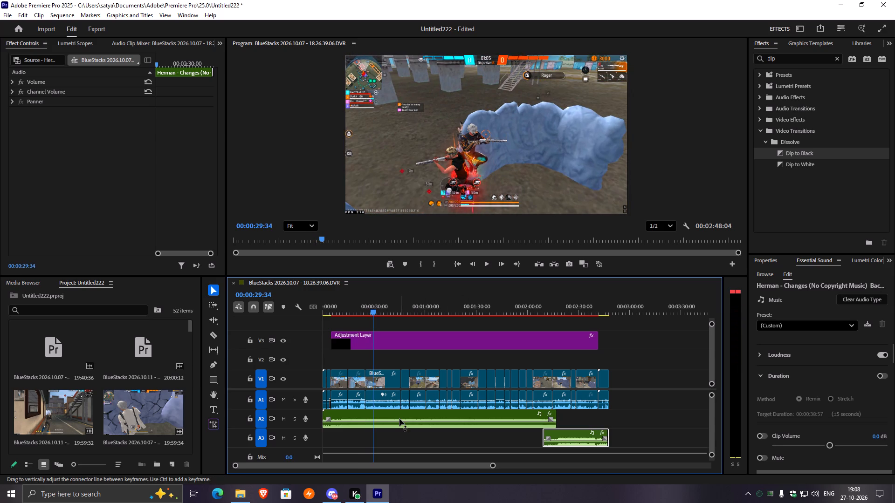
pyautogui.click(399, 419)
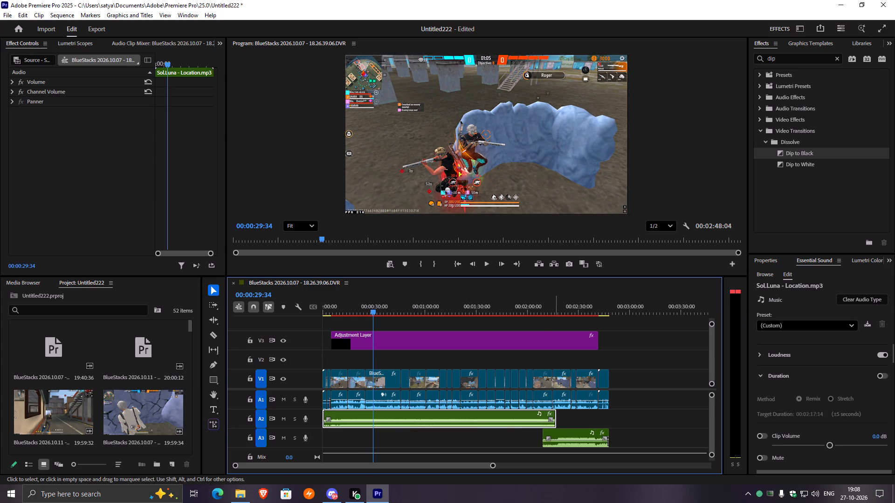
pyautogui.moveTo(564, 433); pyautogui.dragTo(586, 420)
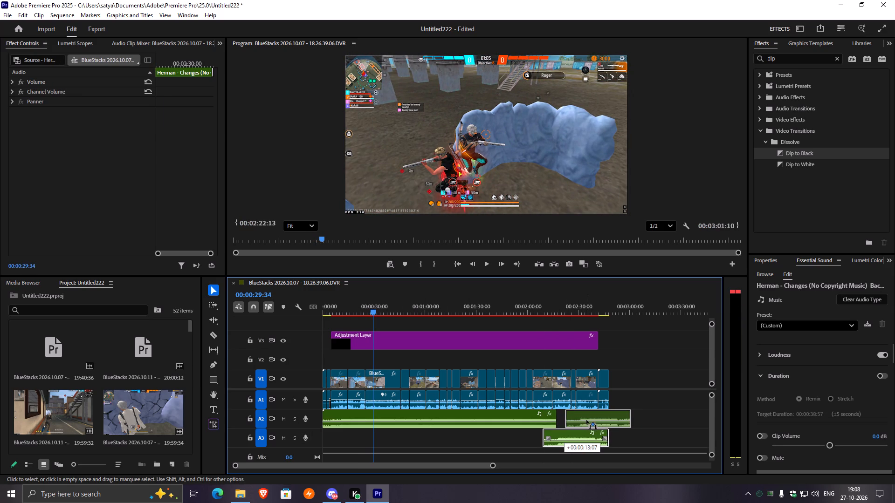
pyautogui.moveTo(586, 420); pyautogui.dragTo(589, 420)
pyautogui.moveTo(588, 416); pyautogui.dragTo(579, 416)
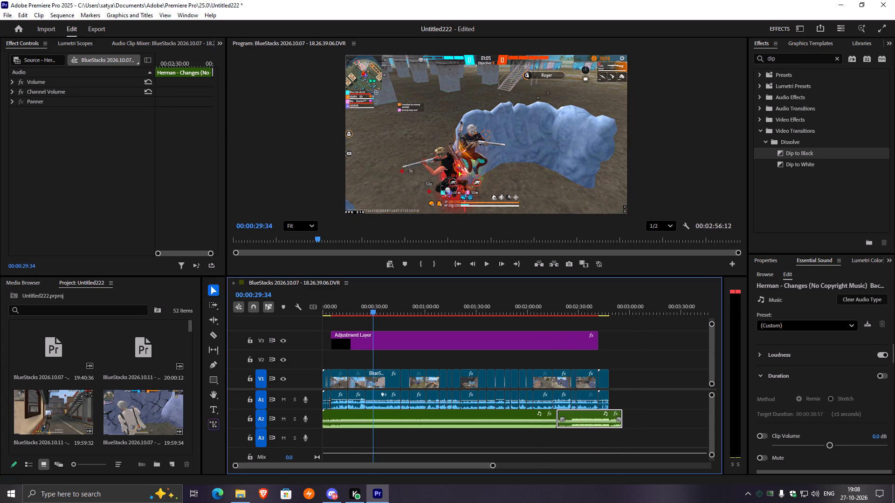
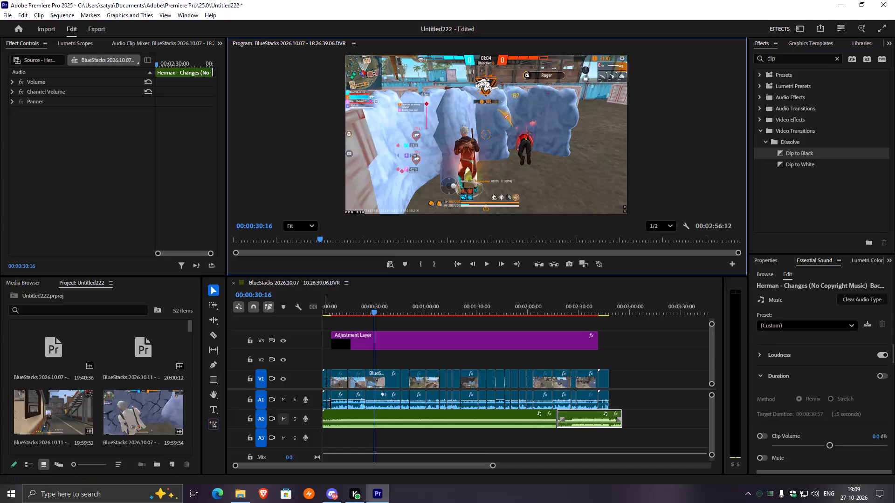
# Mute the A2 music track.
pyautogui.click(279, 421)
# Bring BIA - WE ON GO (Official Audio) from the Downloads folder onto A3 at the very start of the sequence.
pyautogui.click(243, 497)
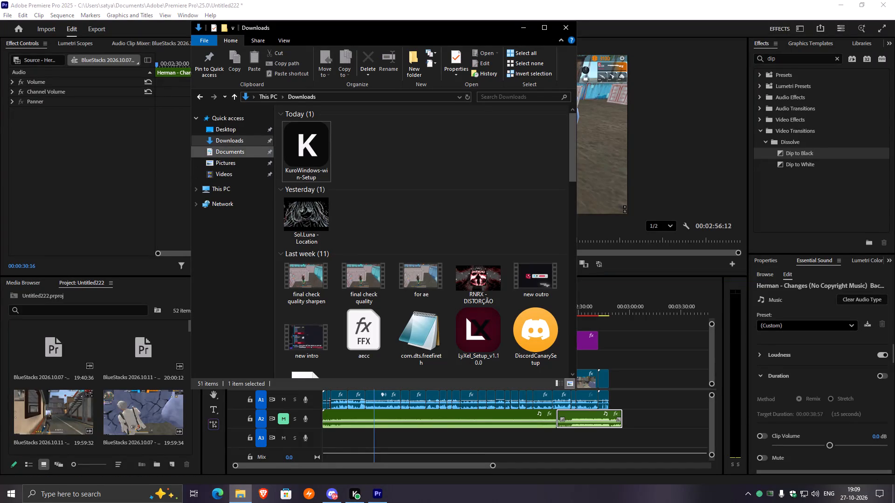
pyautogui.click(234, 142)
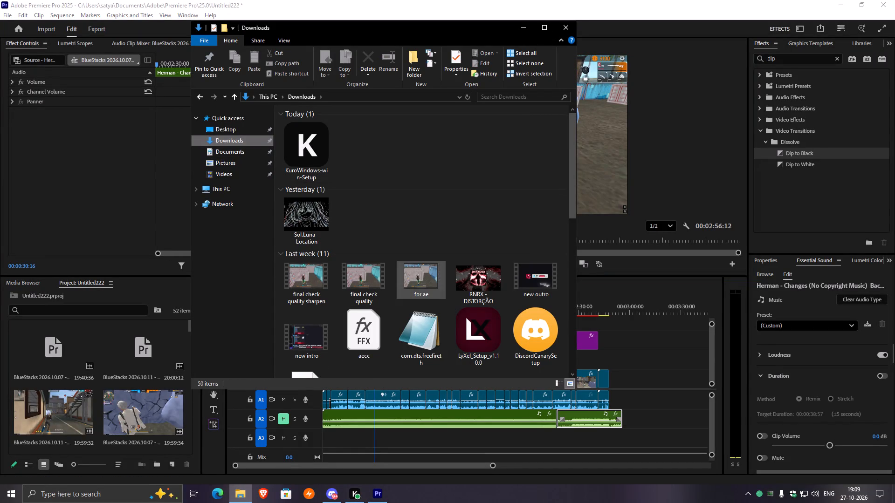
pyautogui.scroll(-1, 398, 263)
pyautogui.scroll(-1, 466, 266)
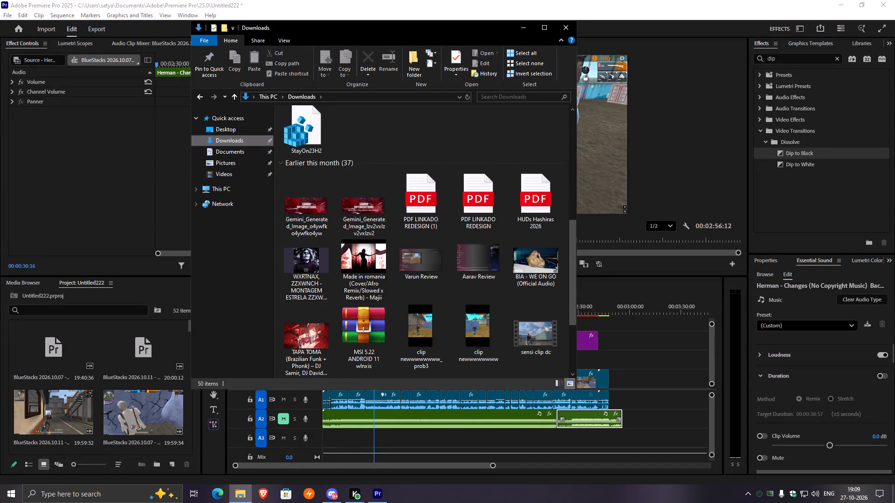
pyautogui.click(527, 265)
pyautogui.doubleClick(527, 265)
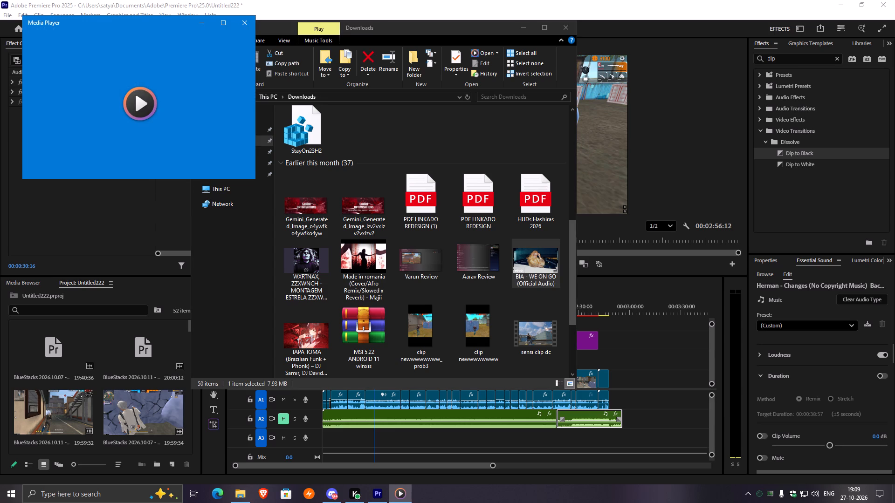
pyautogui.click(248, 23)
pyautogui.moveTo(530, 263); pyautogui.dragTo(330, 438)
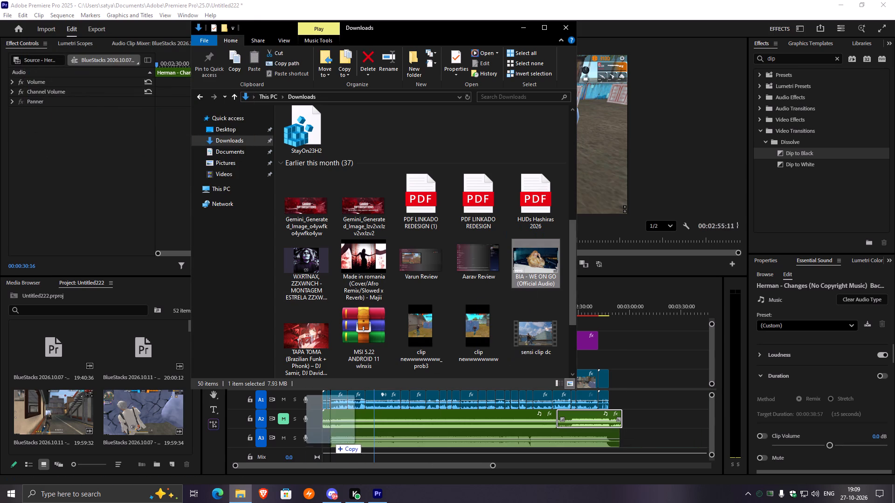
pyautogui.moveTo(330, 438); pyautogui.dragTo(319, 435)
pyautogui.click(367, 433)
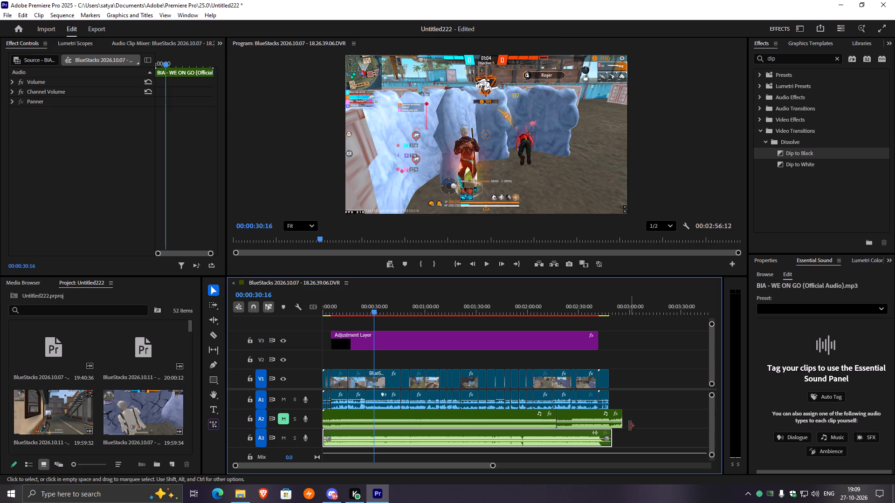
# Set the clip volume of the BIA - WE ON GO music clip on A3 to -7.7 dB.
pyautogui.moveTo(370, 312); pyautogui.dragTo(254, 319)
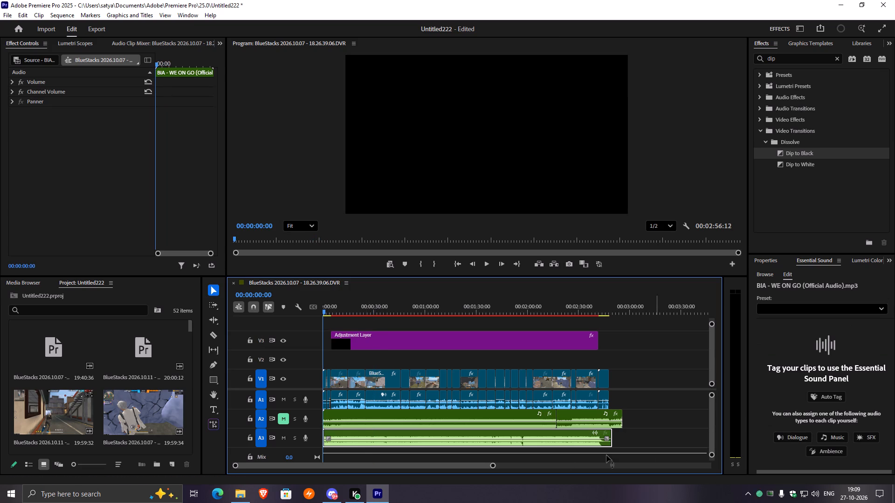
pyautogui.scroll(-5, 809, 394)
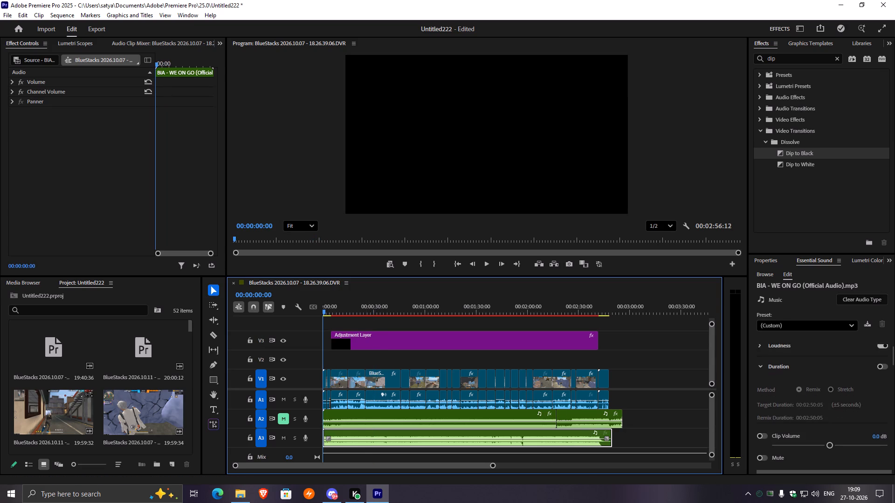
pyautogui.scroll(4, 815, 371)
pyautogui.scroll(-4, 799, 410)
pyautogui.scroll(2, 841, 359)
pyautogui.scroll(-6, 842, 361)
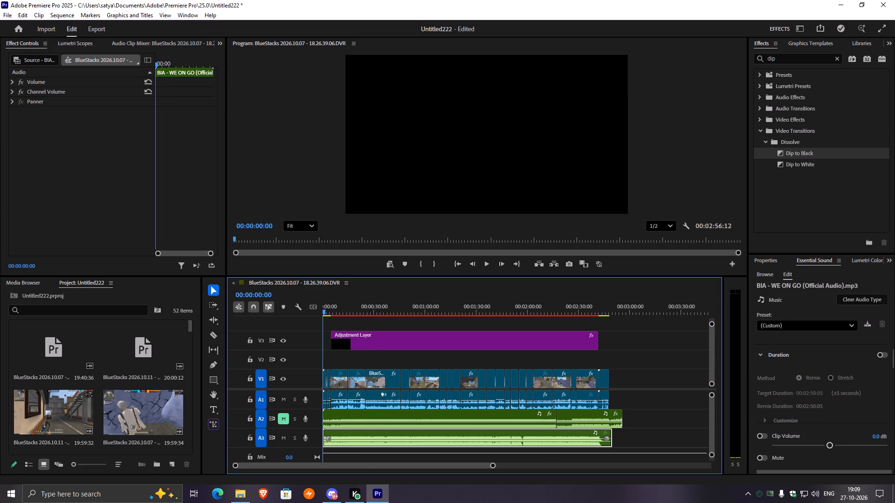
pyautogui.click(436, 437)
pyautogui.click(766, 276)
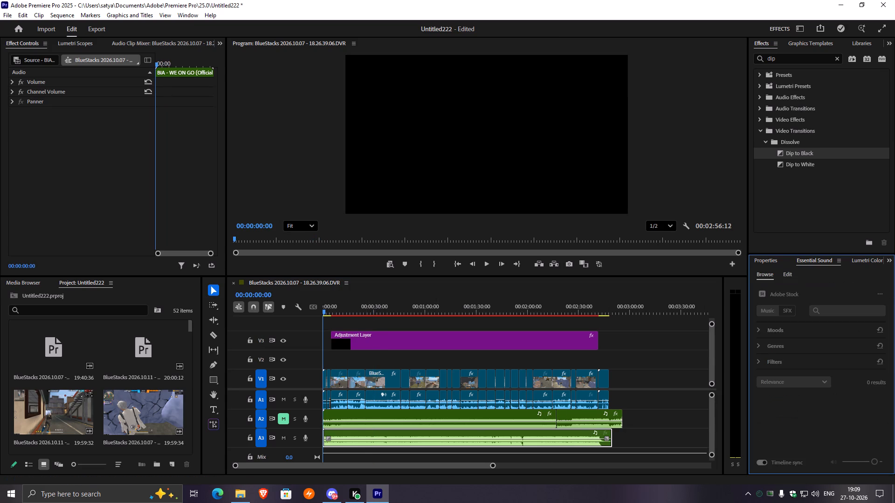
pyautogui.scroll(-4, 806, 416)
pyautogui.moveTo(790, 272); pyautogui.dragTo(784, 274)
pyautogui.scroll(-5, 811, 423)
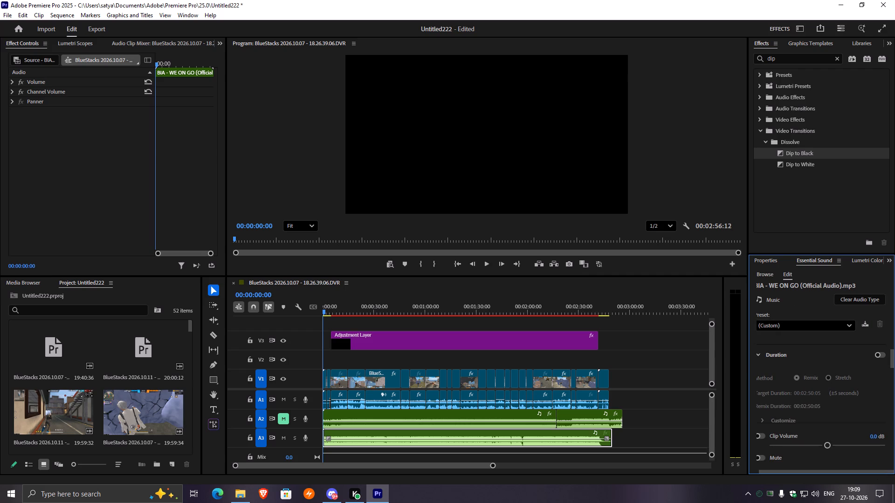
pyautogui.scroll(-19, 794, 376)
pyautogui.scroll(-7, 812, 394)
pyautogui.moveTo(827, 446); pyautogui.dragTo(814, 449)
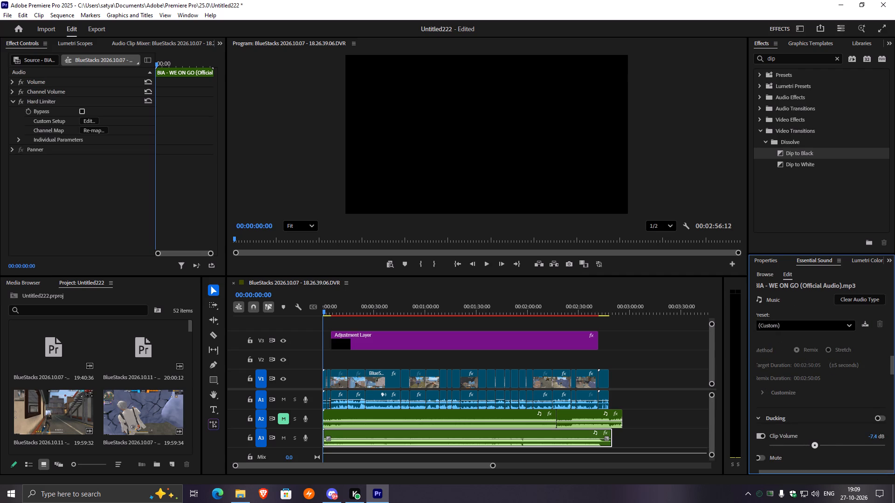
pyautogui.moveTo(814, 449); pyautogui.dragTo(814, 449)
# Play the montage from the start with the new music and raise the Windows speaker volume to 100.
pyautogui.press('space')
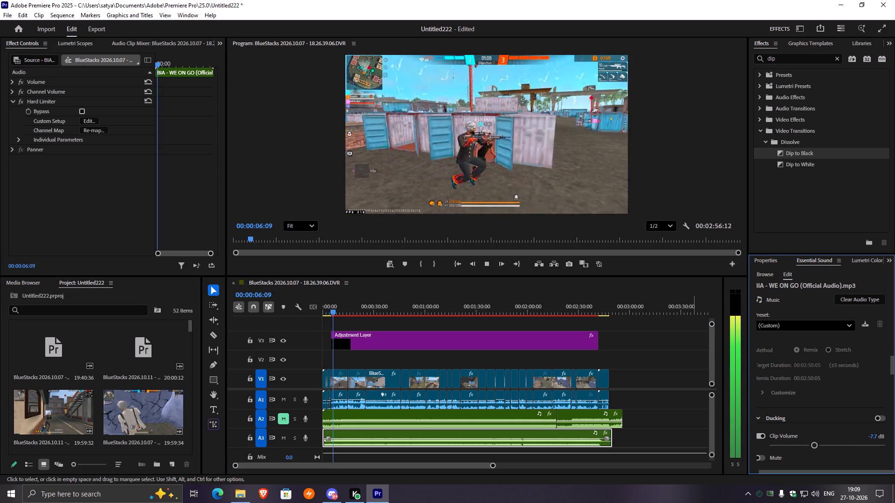
pyautogui.click(818, 495)
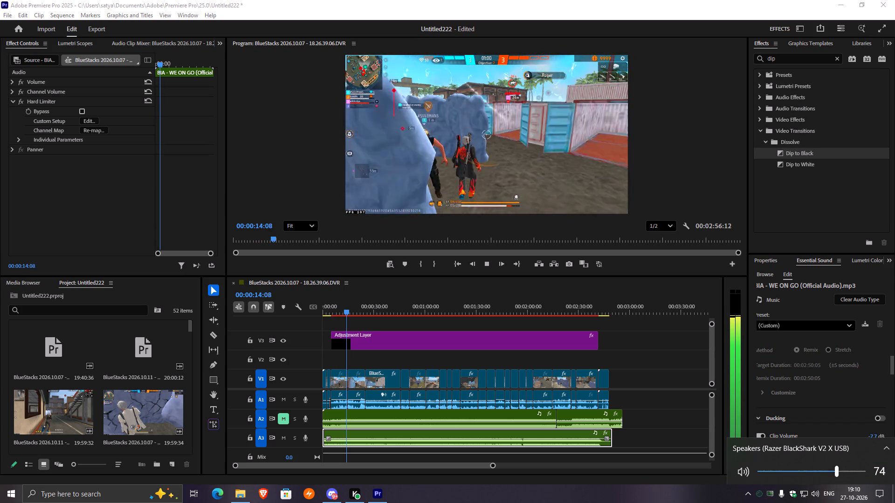
pyautogui.moveTo(844, 473); pyautogui.dragTo(894, 476)
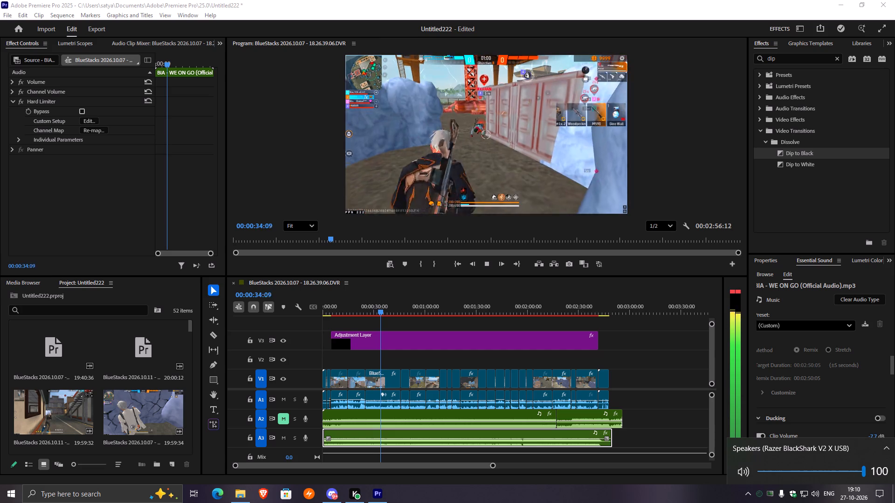
# Trim the end of the Herman - Changes clip on A2 back to the end of the V1 video, at about 00:02:48.
pyautogui.click(622, 415)
pyautogui.moveTo(622, 414); pyautogui.dragTo(612, 414)
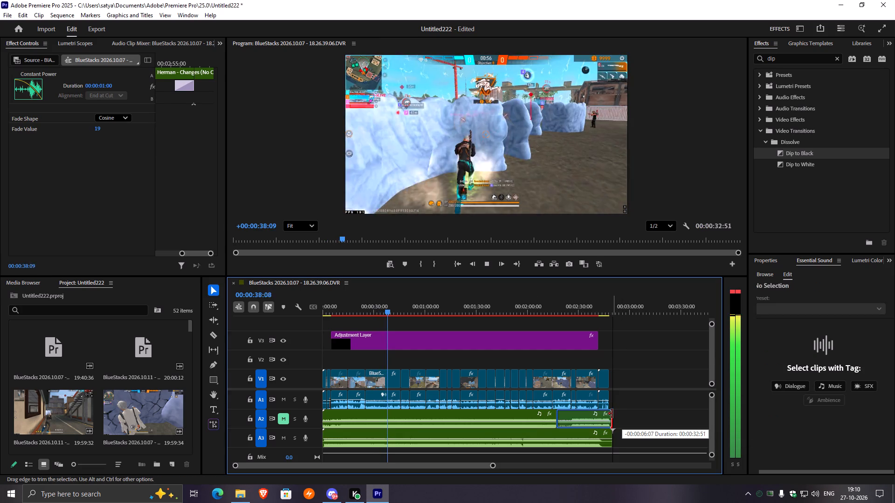
pyautogui.moveTo(612, 414); pyautogui.dragTo(608, 413)
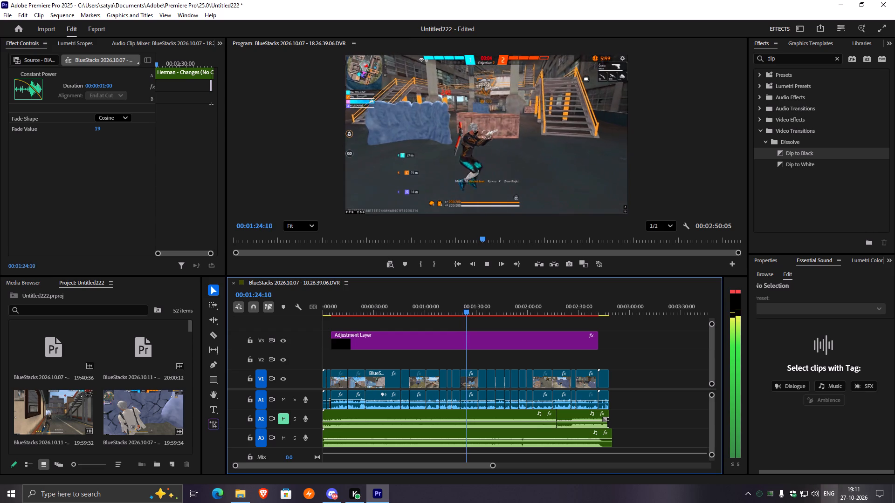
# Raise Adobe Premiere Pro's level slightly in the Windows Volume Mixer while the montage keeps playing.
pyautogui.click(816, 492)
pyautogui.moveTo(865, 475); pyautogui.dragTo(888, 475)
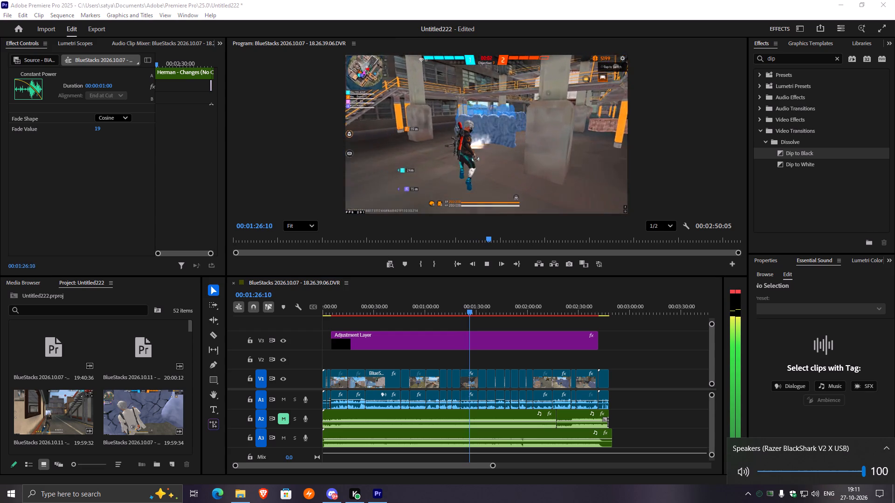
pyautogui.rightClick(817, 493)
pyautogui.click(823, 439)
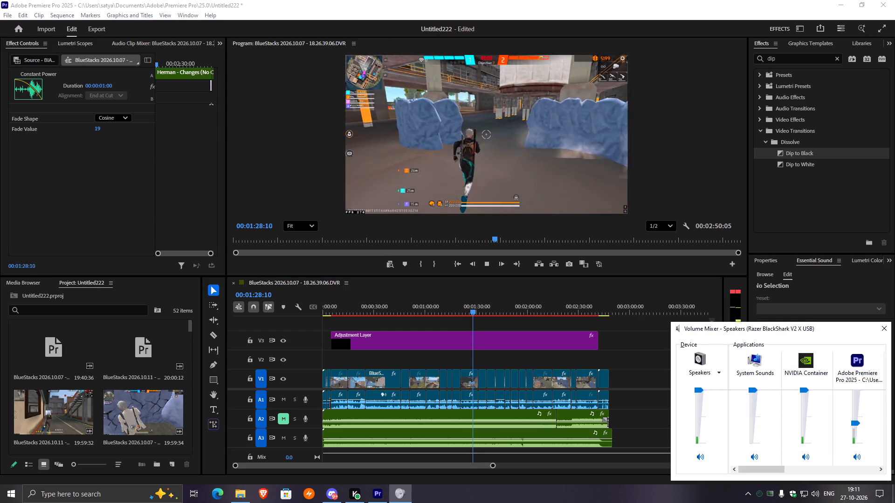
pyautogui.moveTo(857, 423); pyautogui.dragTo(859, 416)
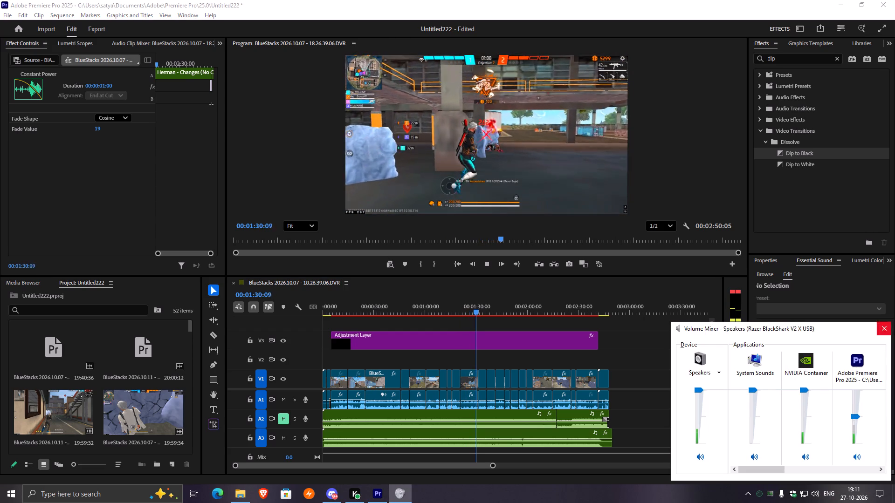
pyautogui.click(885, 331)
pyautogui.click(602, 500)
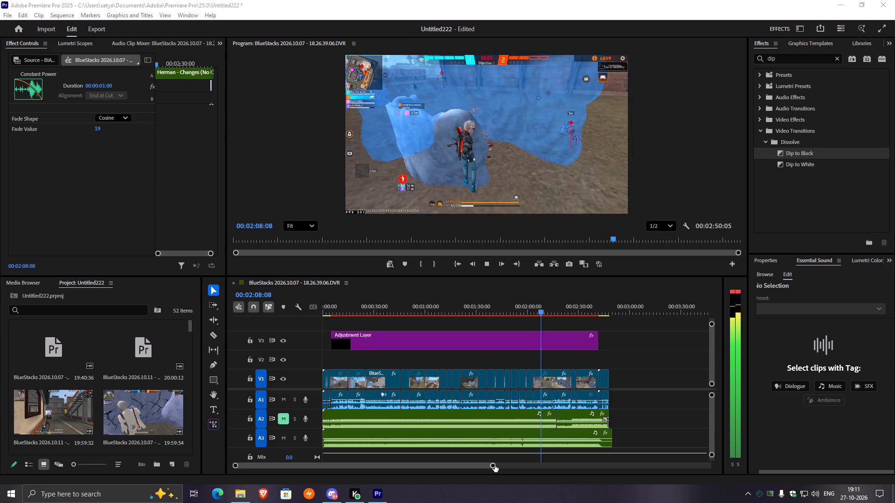
# Set Adobe Premiere Pro's level to about 20 in the Windows Volume Mixer, with playback continuing toward the outro.
pyautogui.rightClick(813, 492)
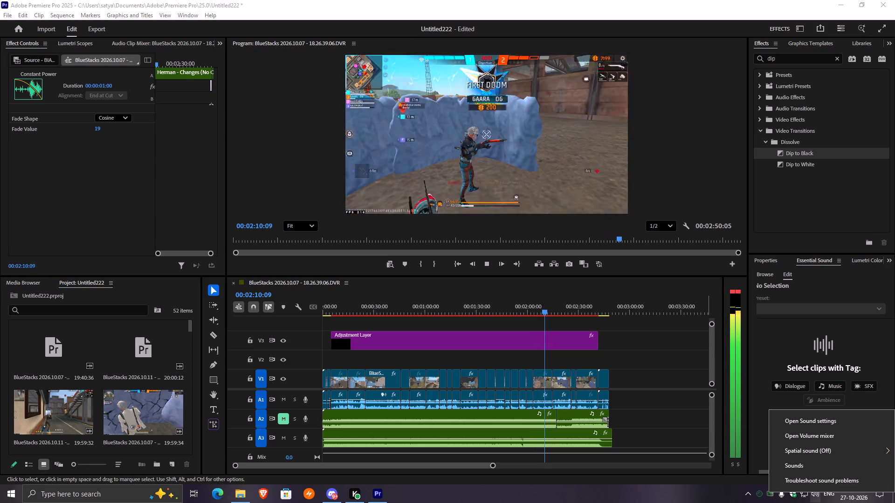
pyautogui.click(831, 434)
pyautogui.click(857, 413)
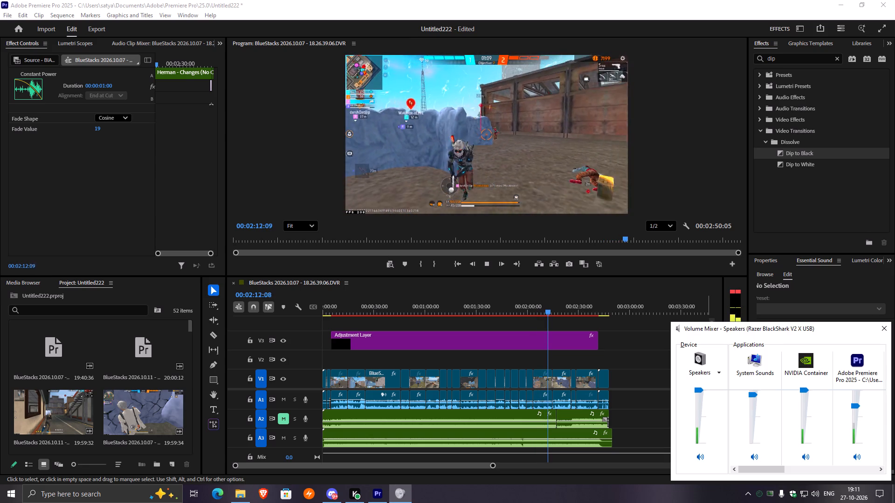
pyautogui.moveTo(857, 405); pyautogui.dragTo(855, 432)
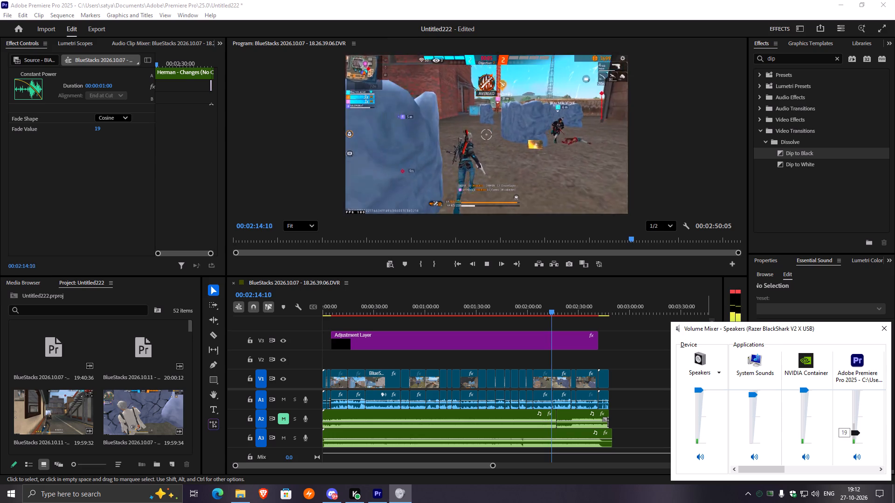
pyautogui.moveTo(855, 432); pyautogui.dragTo(855, 431)
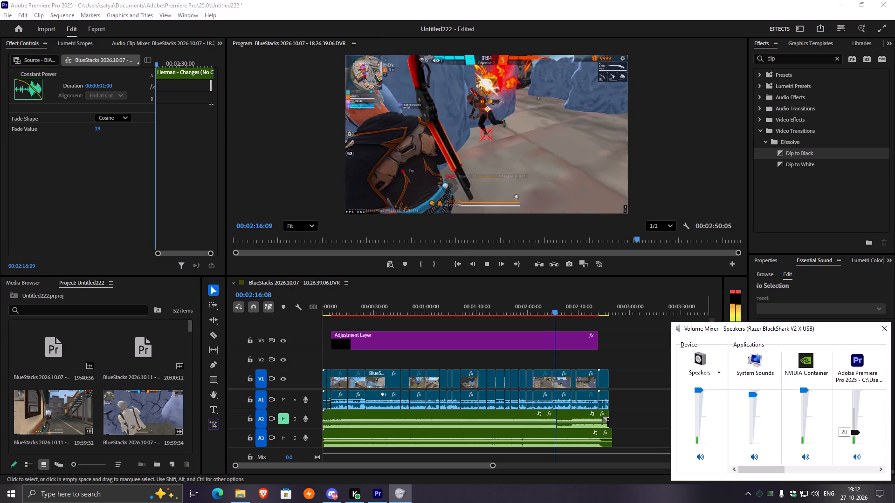
pyautogui.moveTo(855, 431); pyautogui.dragTo(855, 431)
pyautogui.click(886, 330)
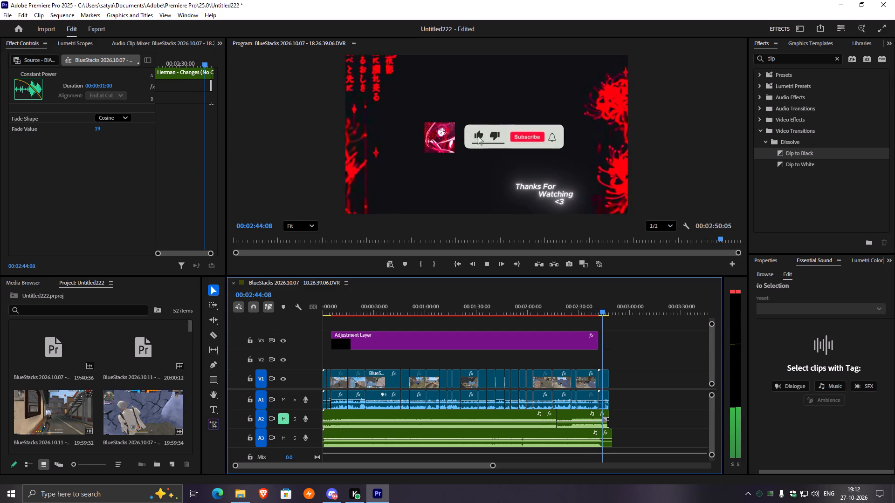
# Trim the end of the BIA - WE ON GO clip on A3 to the end of the montage, for a duration of 00:02:48:04.
pyautogui.moveTo(493, 466); pyautogui.dragTo(522, 465)
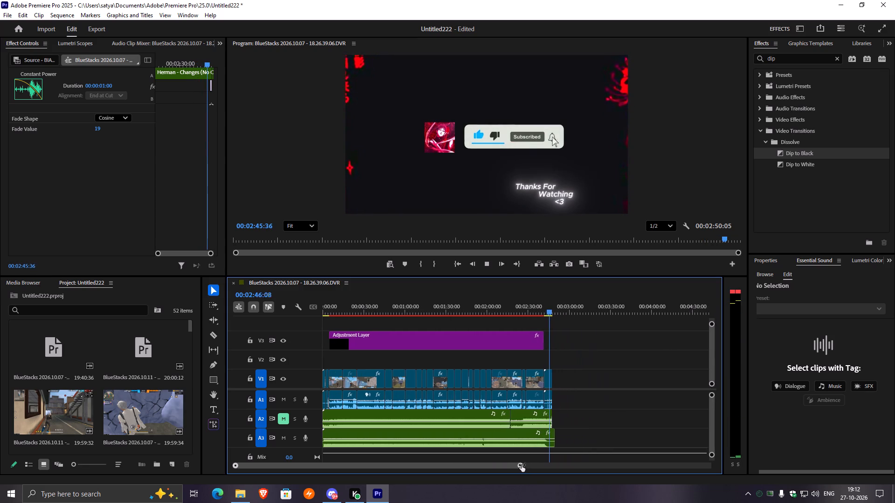
pyautogui.moveTo(522, 465); pyautogui.dragTo(528, 464)
pyautogui.click(543, 434)
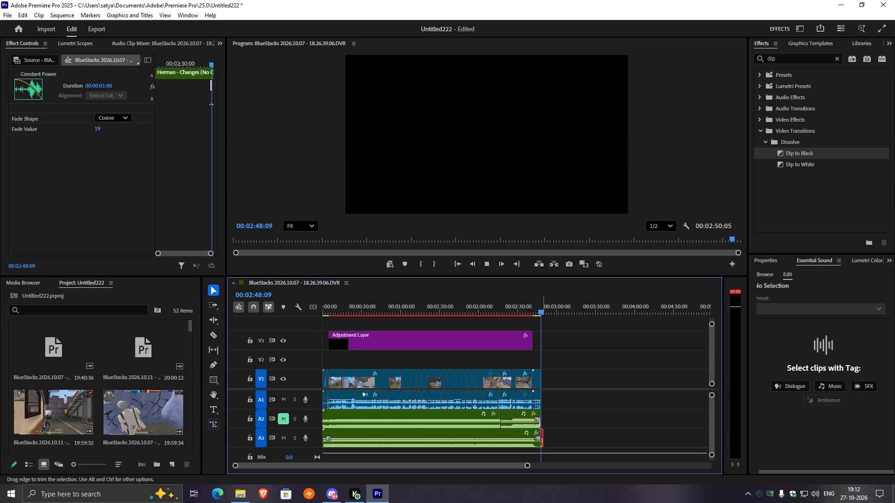
pyautogui.click(539, 433)
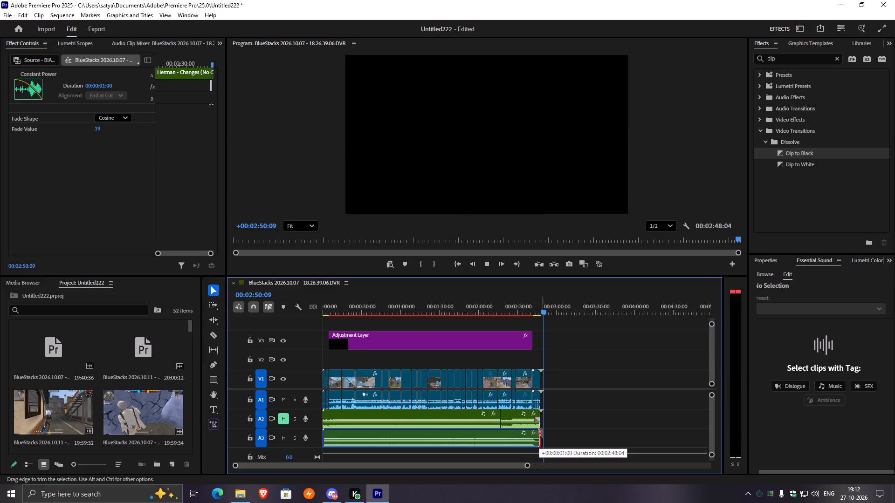
# Save the project with the playhead back at the sequence start, and close Premiere Pro.
pyautogui.moveTo(545, 309); pyautogui.dragTo(191, 310)
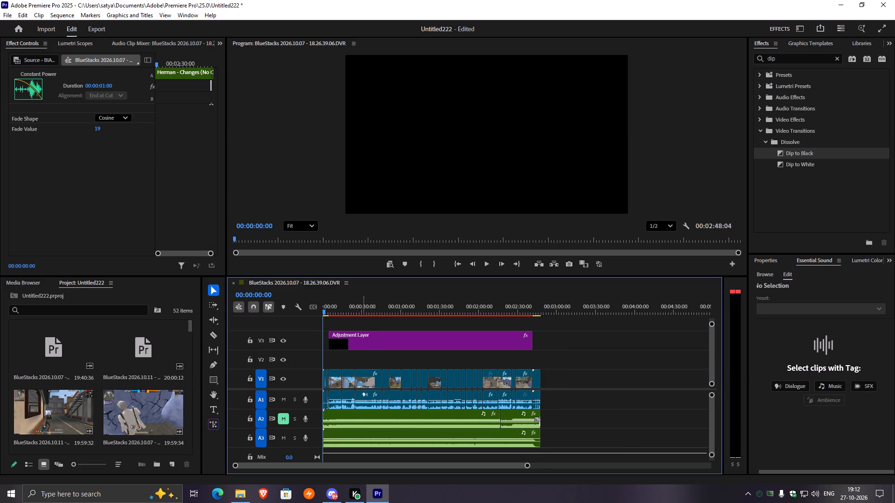
pyautogui.hotkey('ctrl', 's')
pyautogui.click(894, 0)
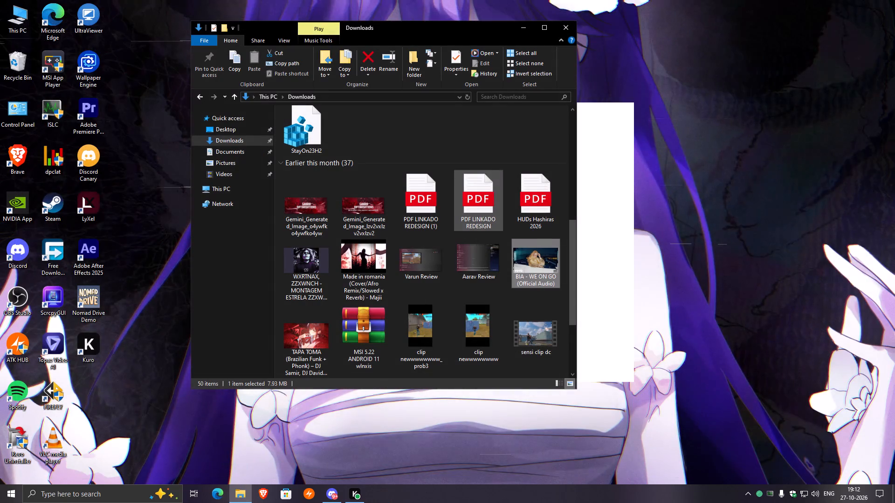